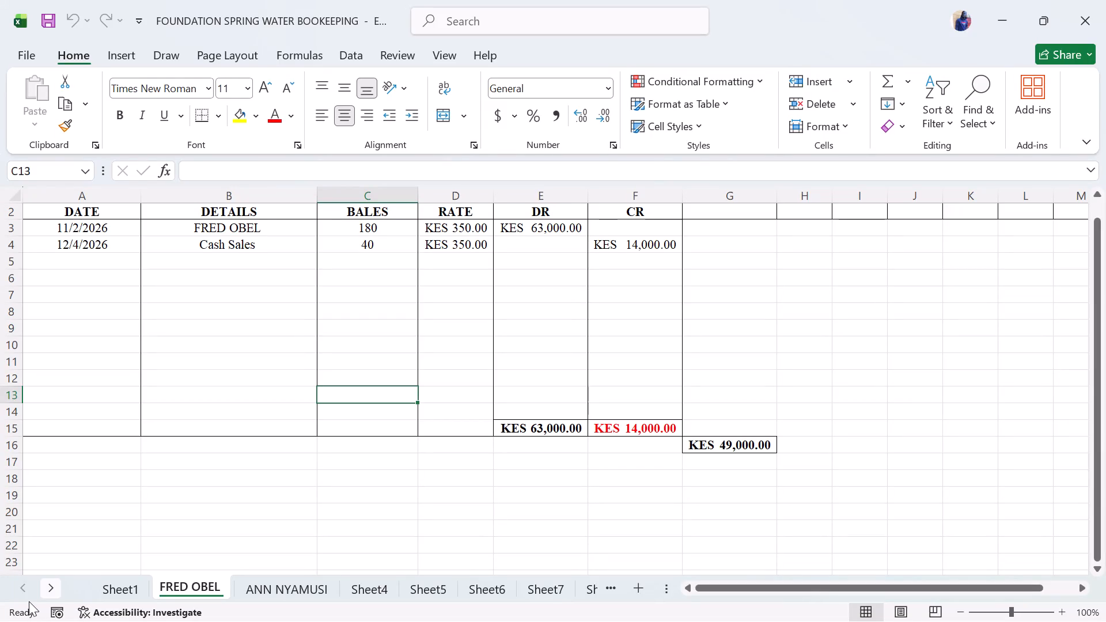
In the debtors' ledger on Sheet1, correct the last customer's name to MZALENDO SUPERMARKET RODI.
click(50, 587)
double_click(50, 587)
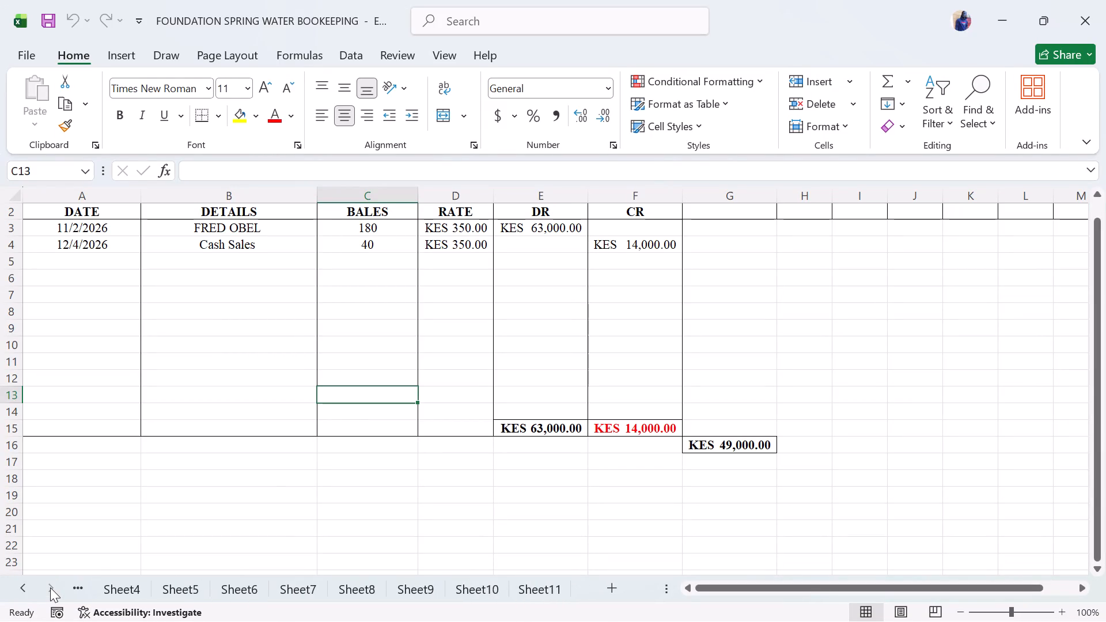
click(50, 587)
triple_click(24, 590)
triple_click(24, 590)
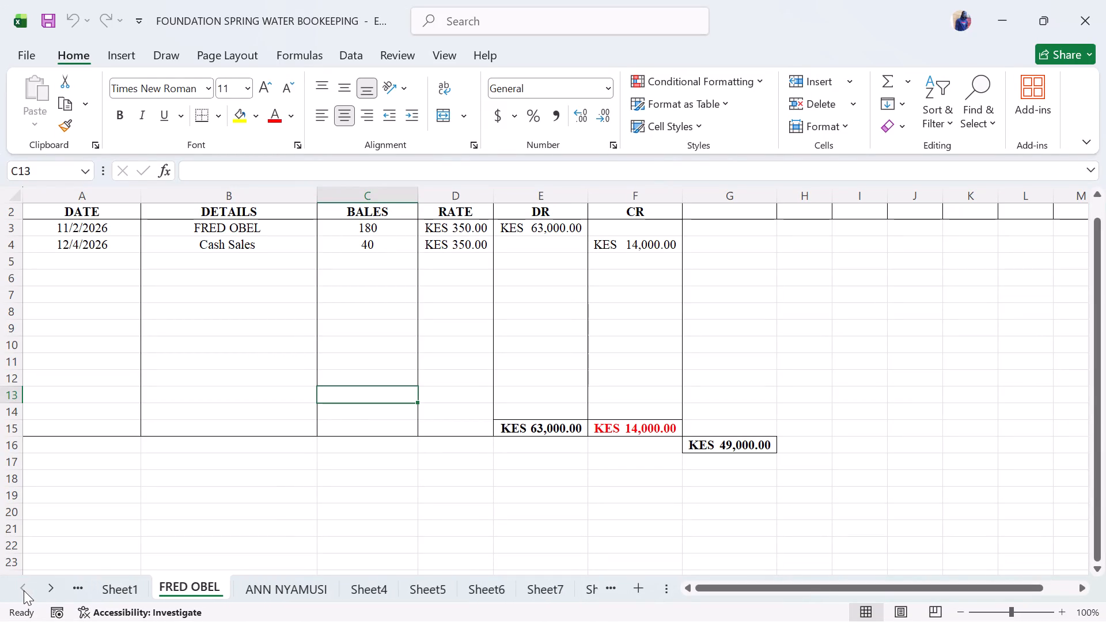
click(123, 588)
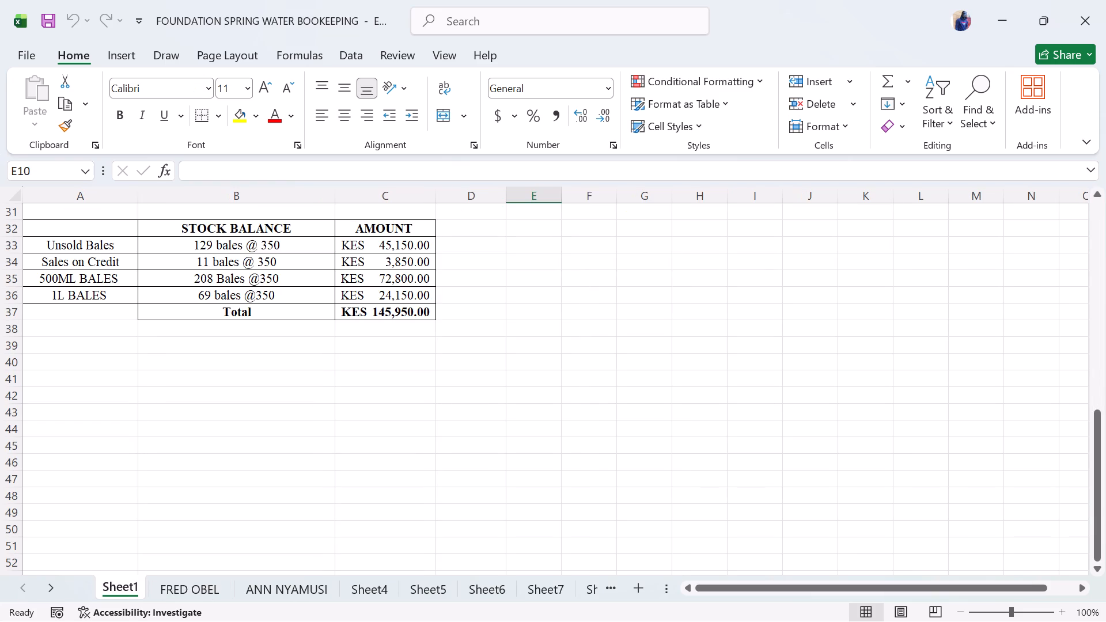
click(120, 582)
scroll(365, 378, up, 4)
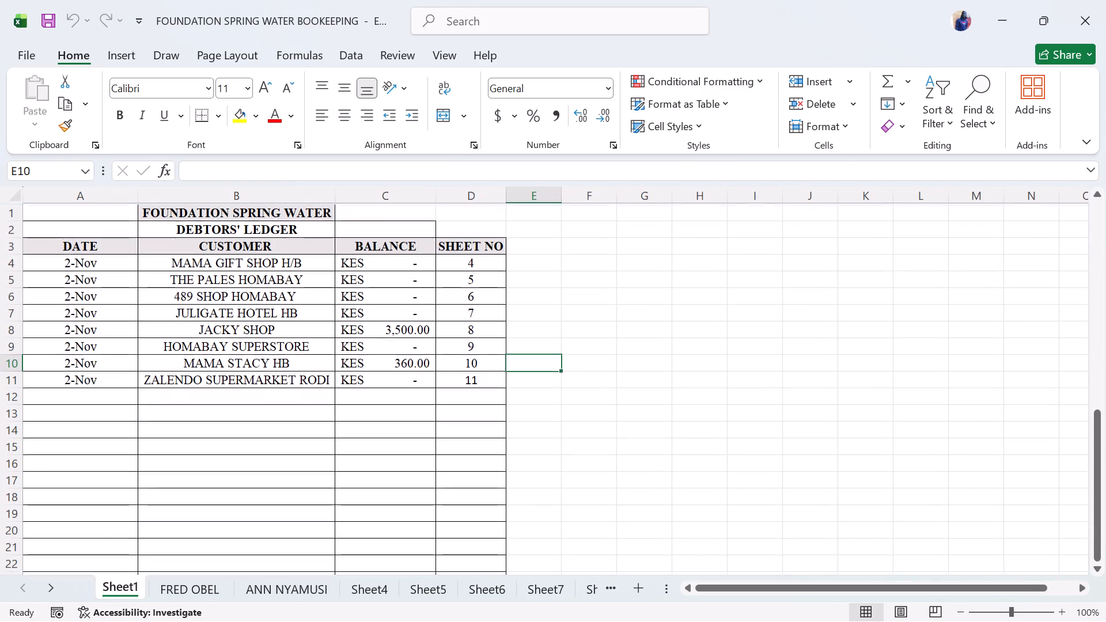
double_click(147, 380)
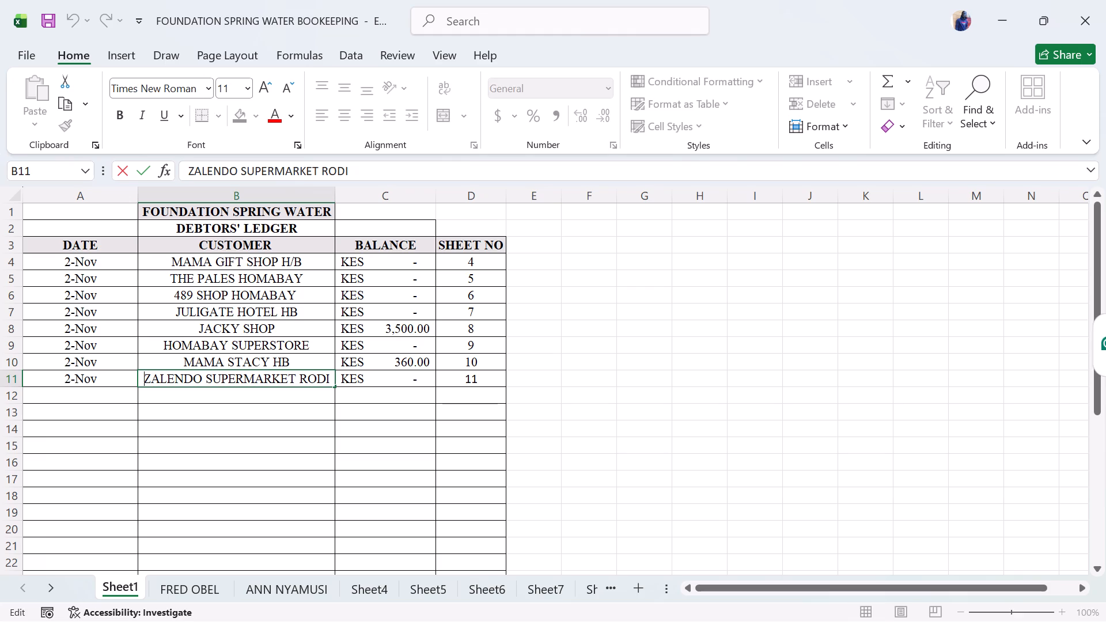
key(m)
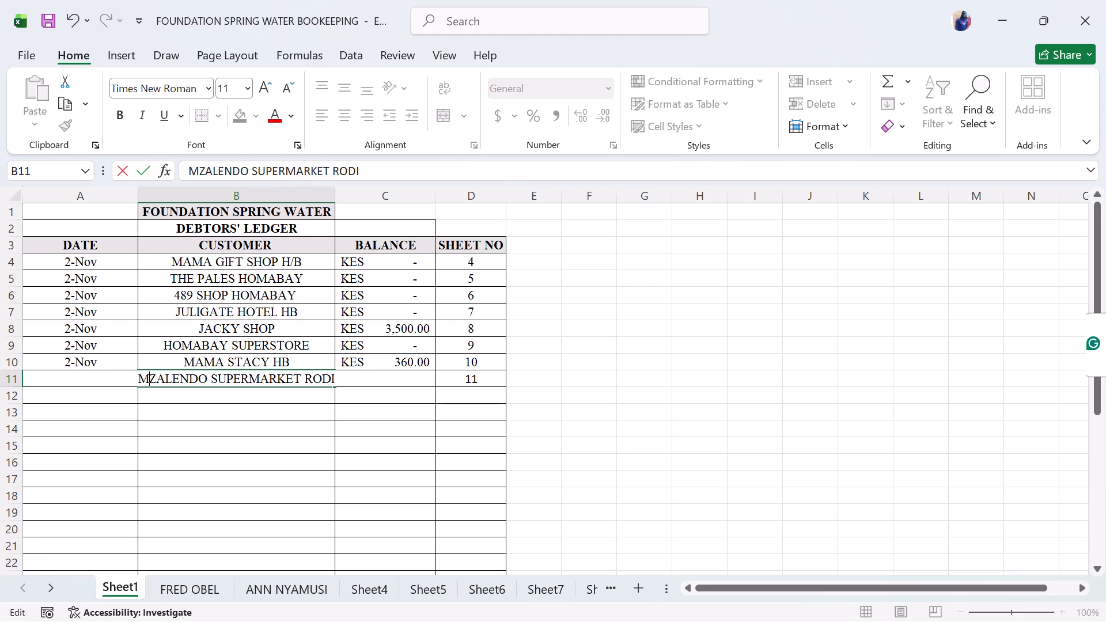
click(399, 389)
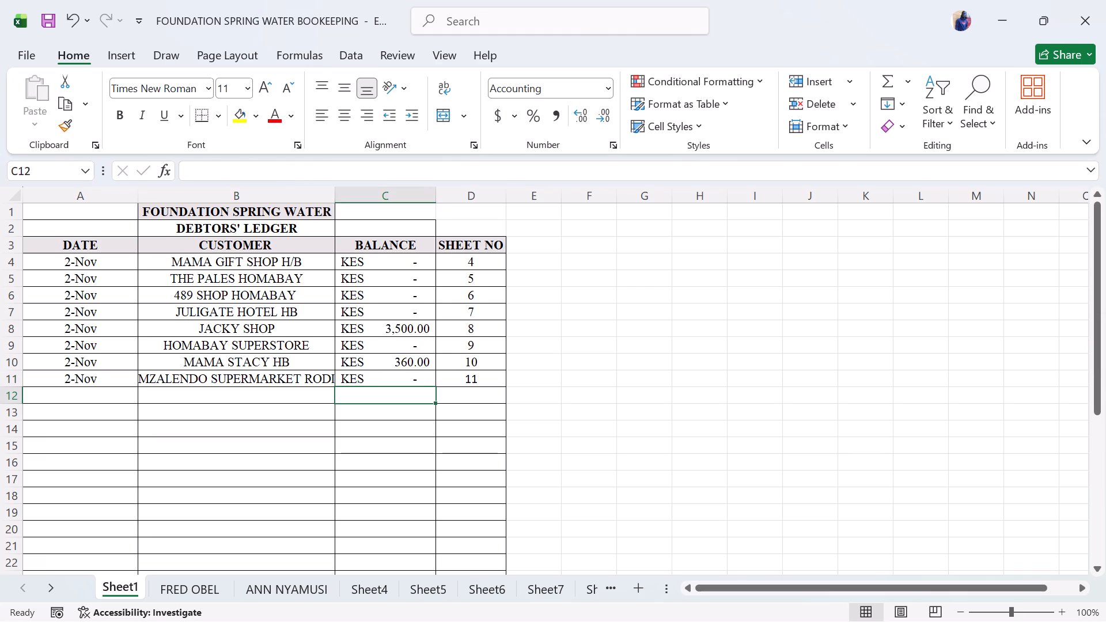
Auto-fit the width of the CUSTOMER column in the debtors' ledger to its contents.
double_click(334, 196)
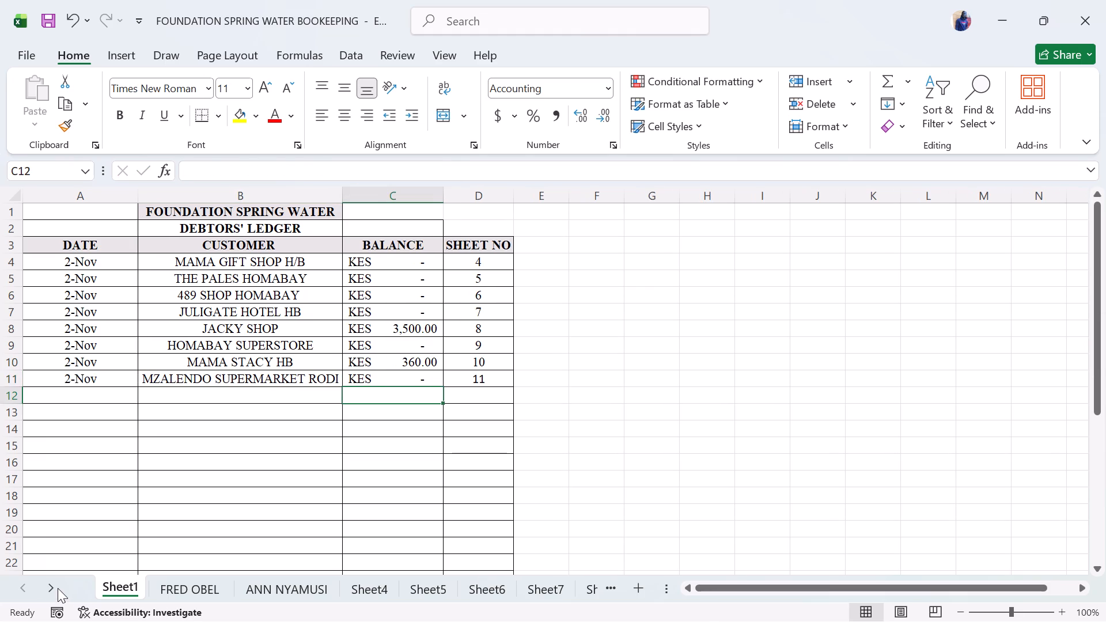
Go to Sheet11, the individual account sheet for the supermarket in Rodi.
click(57, 586)
triple_click(57, 586)
double_click(57, 586)
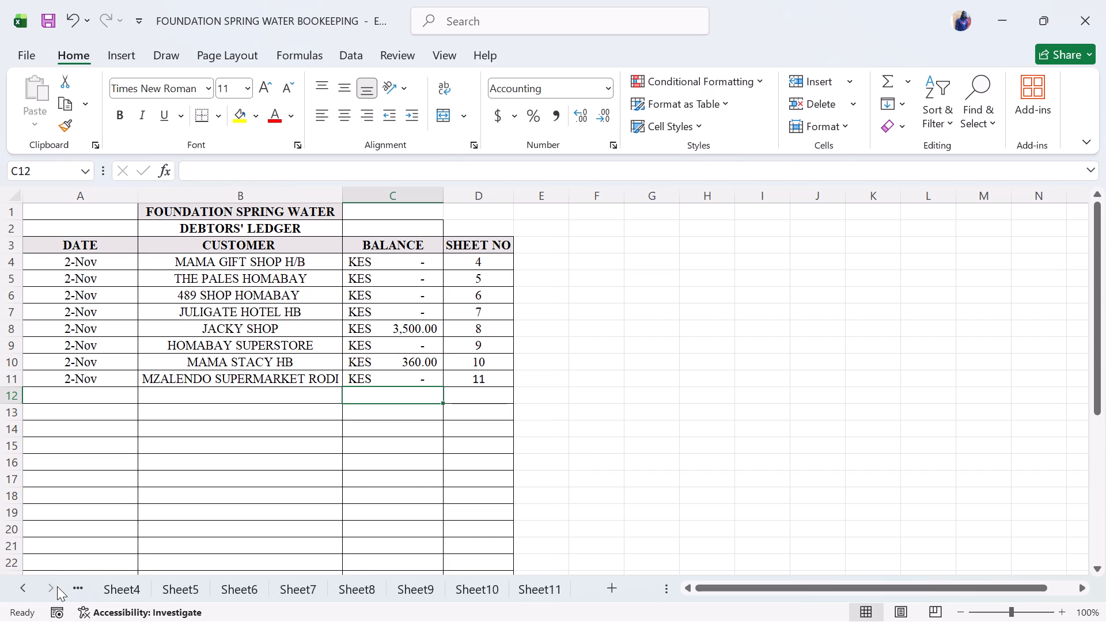
click(536, 590)
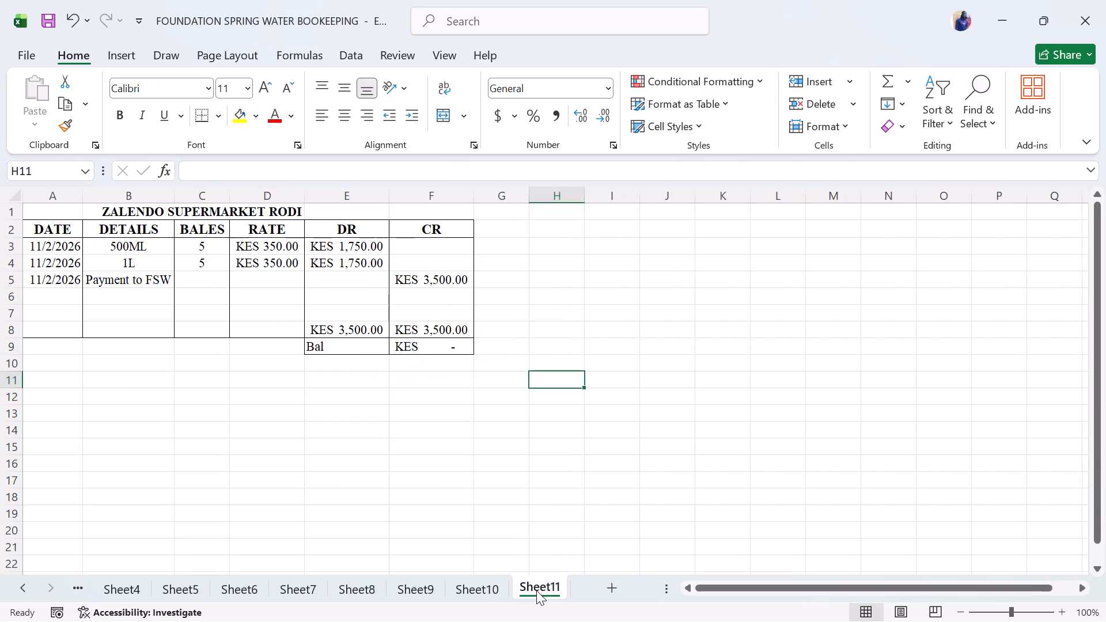
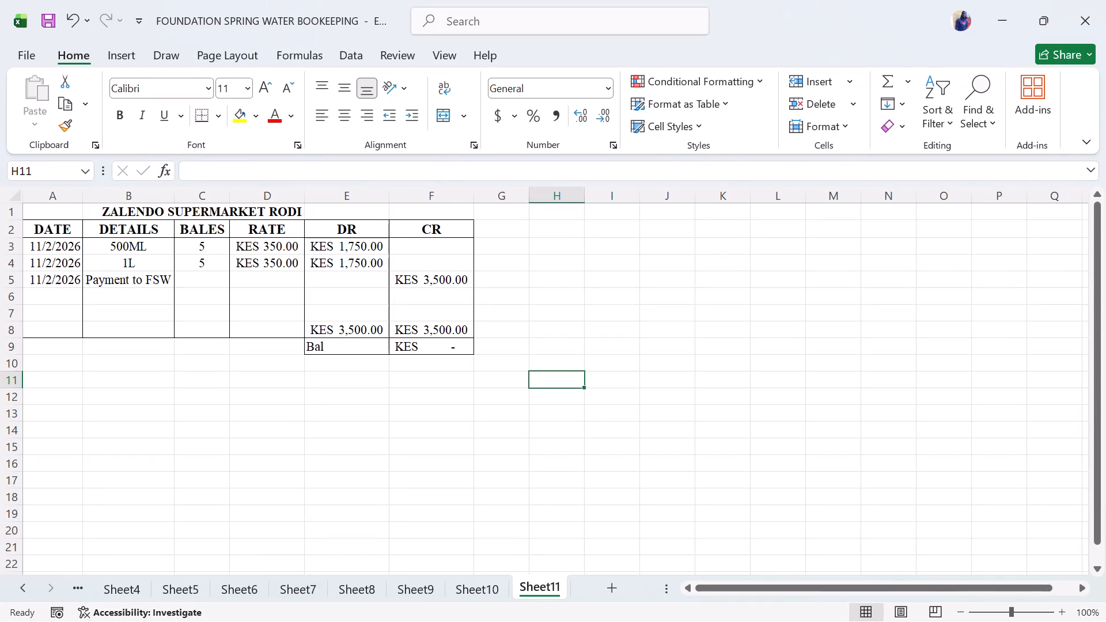
Delete the entire Payment to FSW entry row, row 5, from the Rodi supermarket's account on Sheet11.
click(120, 277)
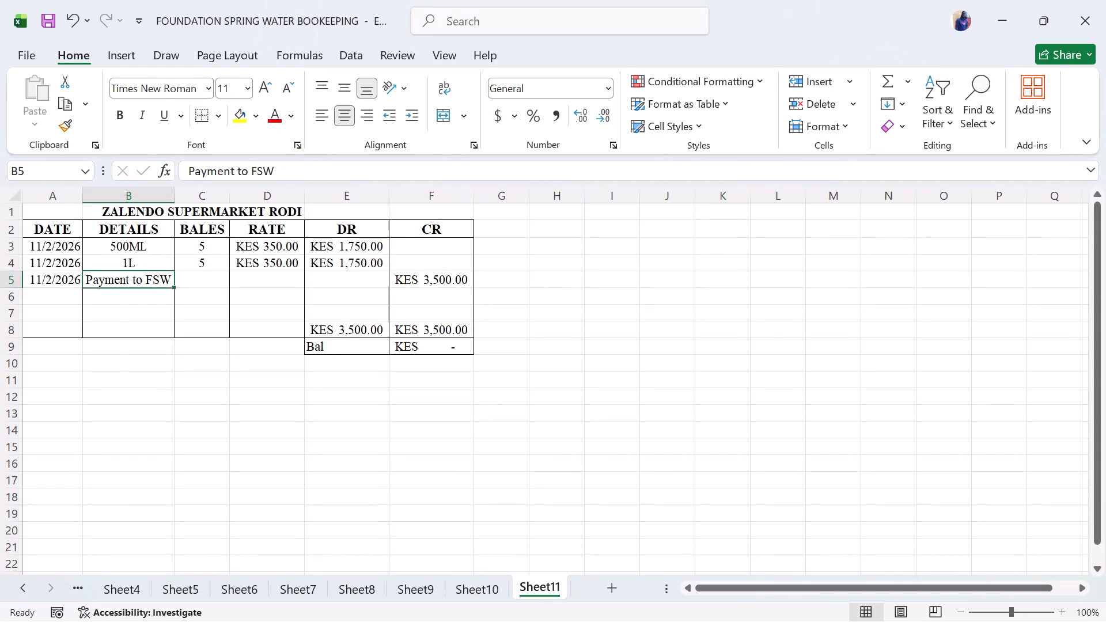
click(6, 279)
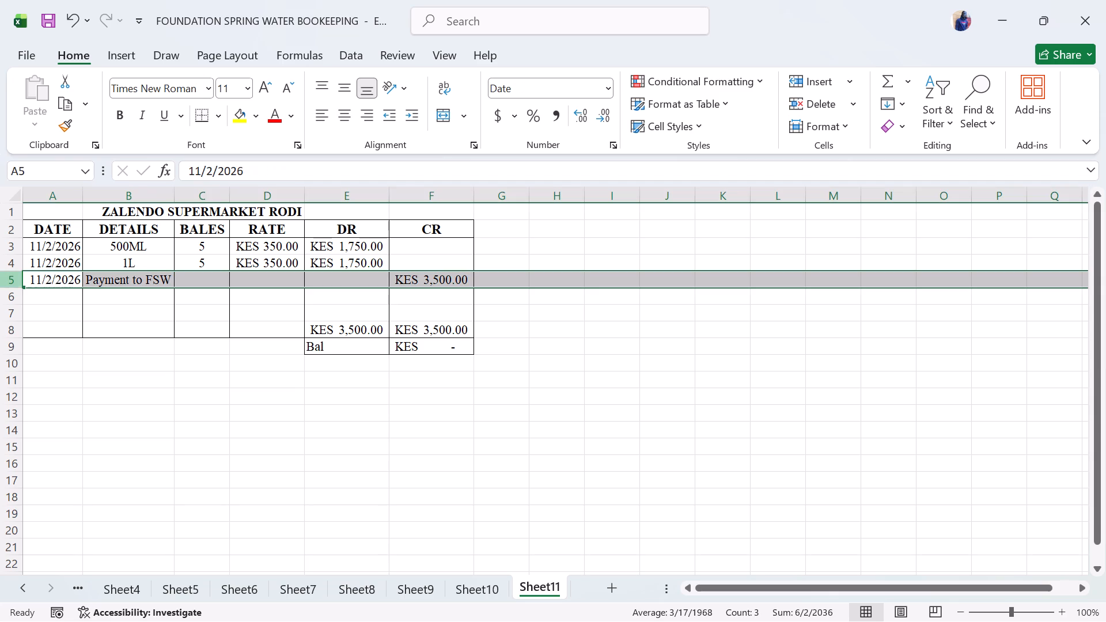
click(821, 104)
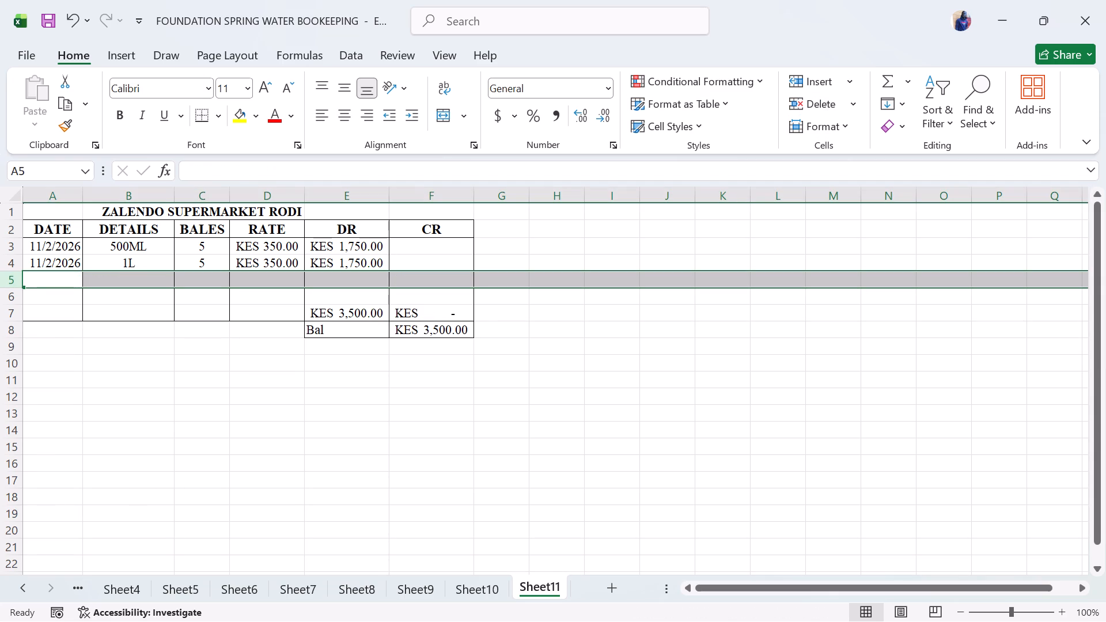
Save the bookkeeping workbook.
click(48, 13)
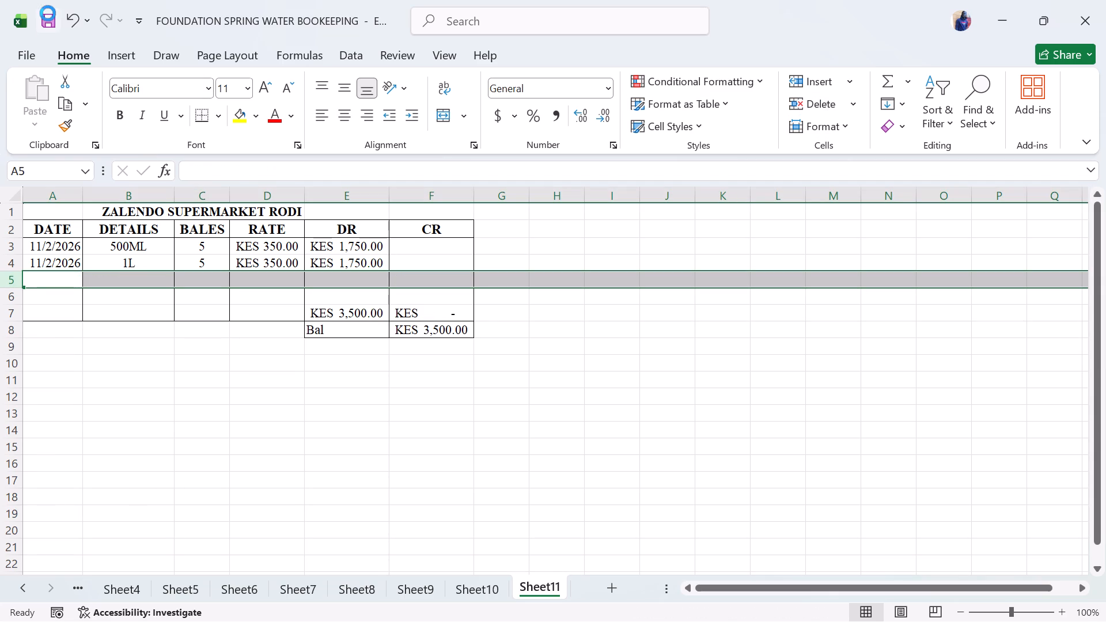
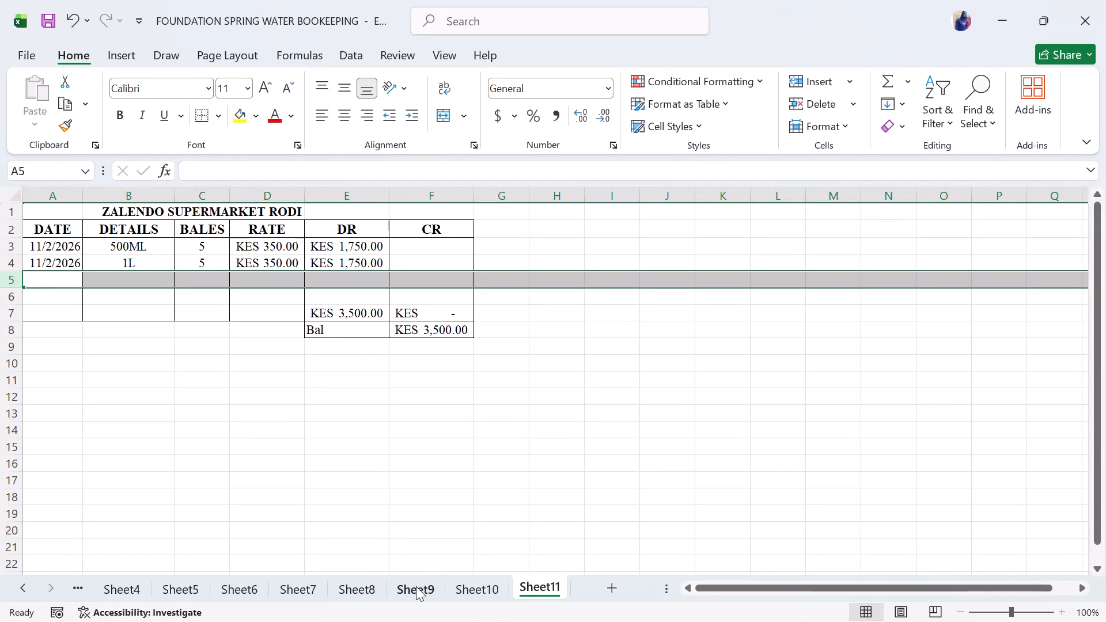
Review the customer accounts on Sheet9 and Sheet10, ending on the Homabay Superstore account on Sheet9.
click(416, 586)
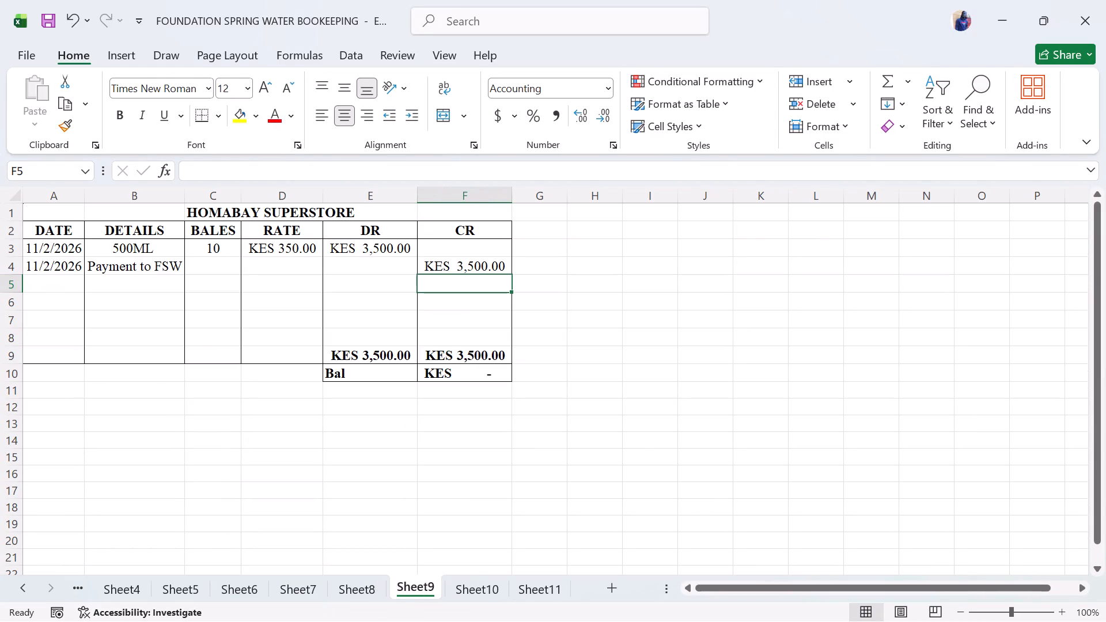
click(482, 587)
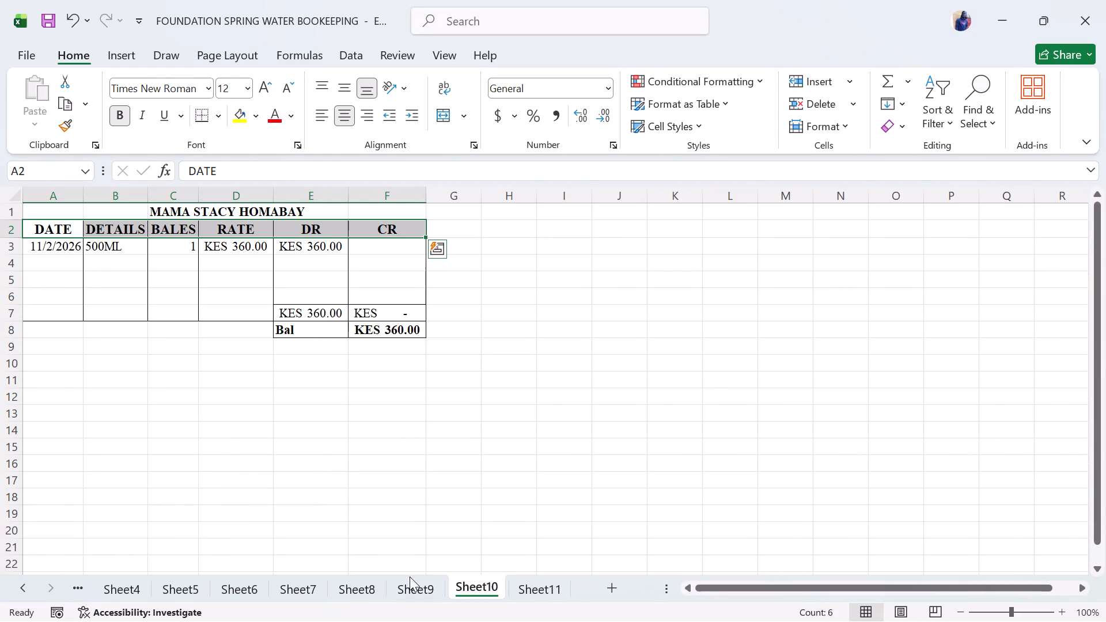
click(412, 587)
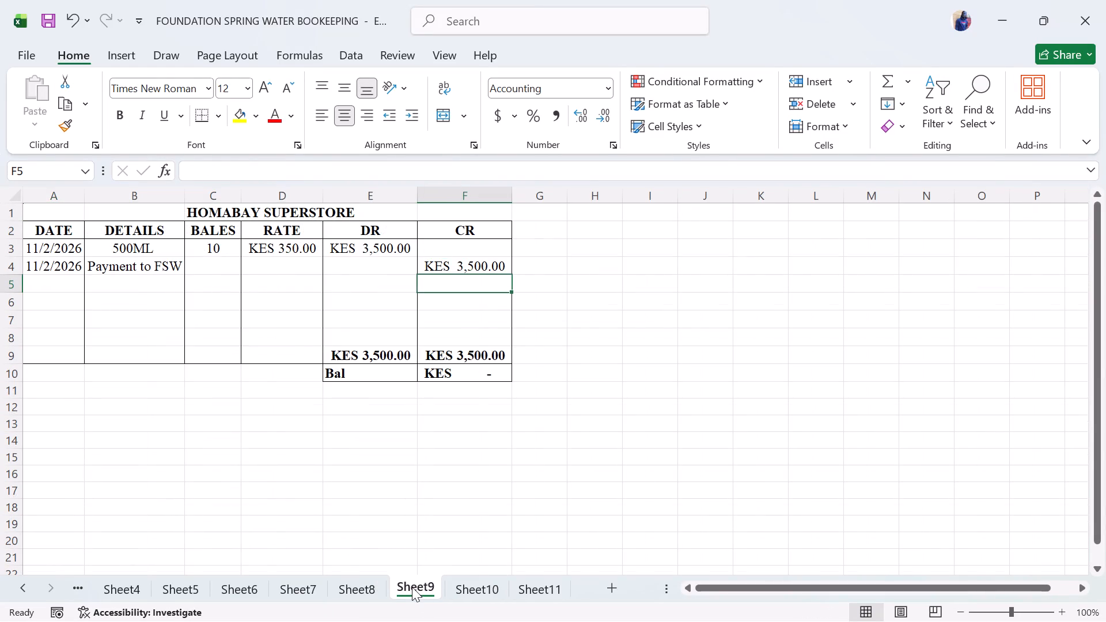
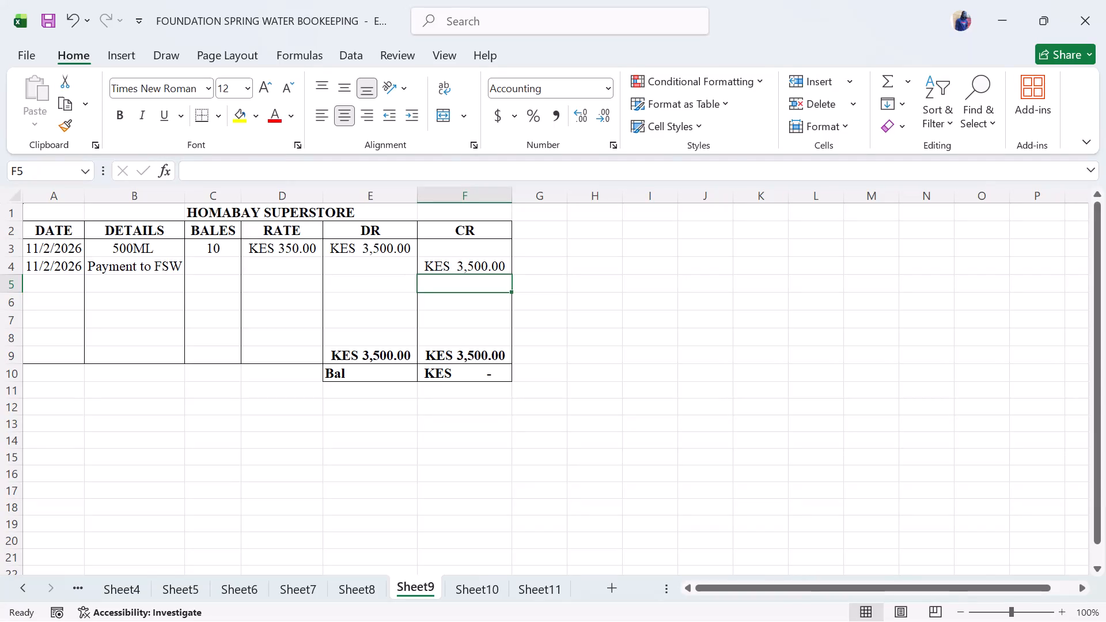
Examine the debtors' ledger on Sheet1, covering the listed customers, their balances, sheet numbers and the total row.
triple_click(27, 585)
triple_click(27, 585)
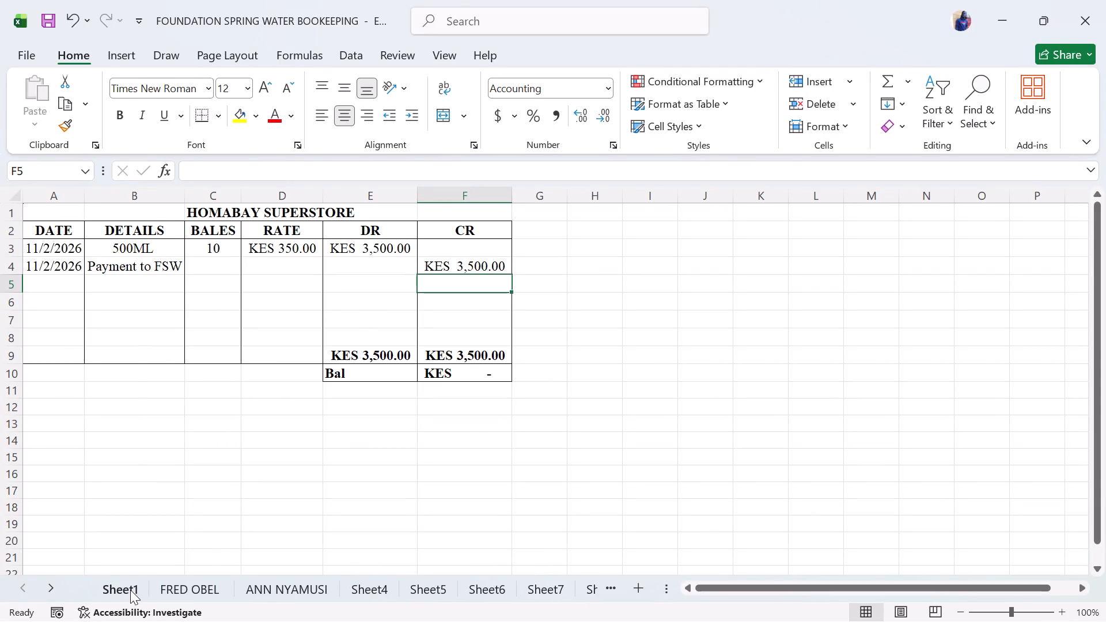
click(130, 590)
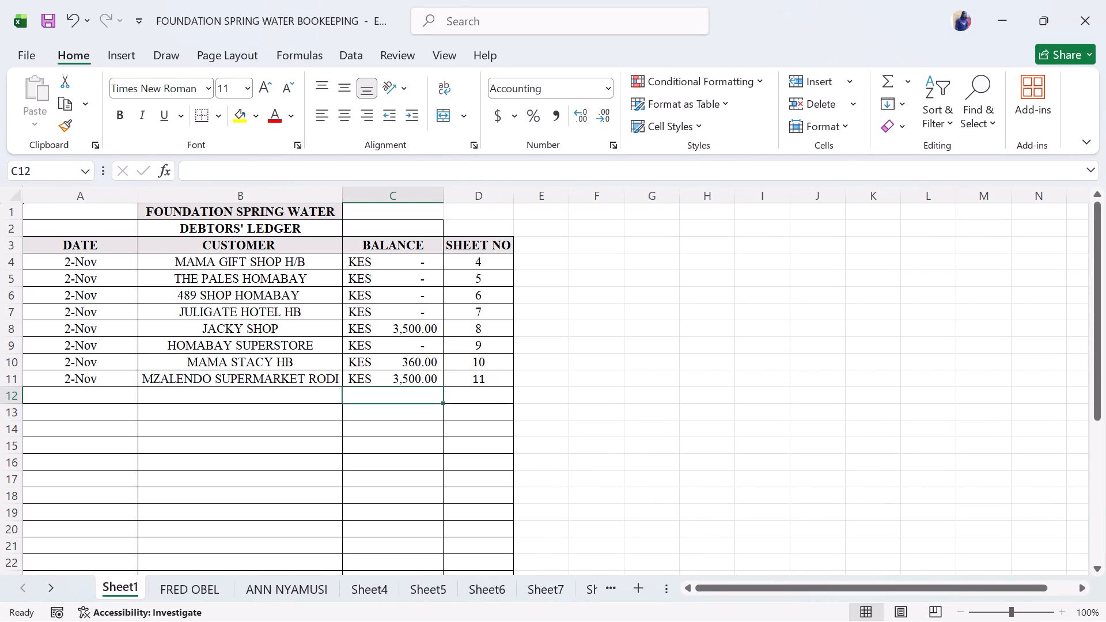
click(469, 394)
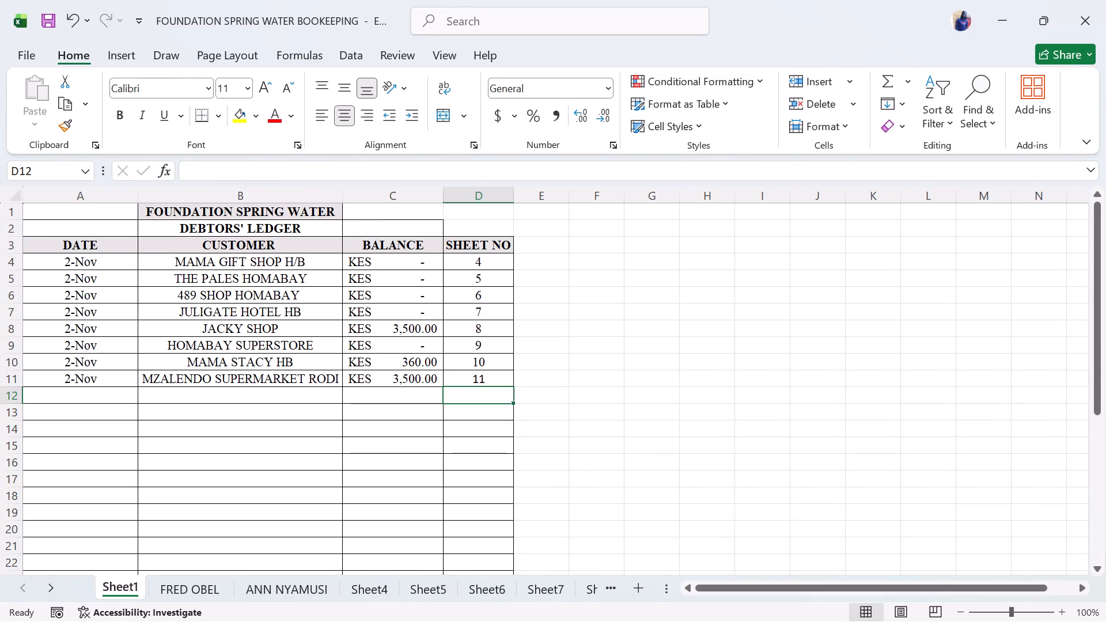
scroll(469, 394, down, 1)
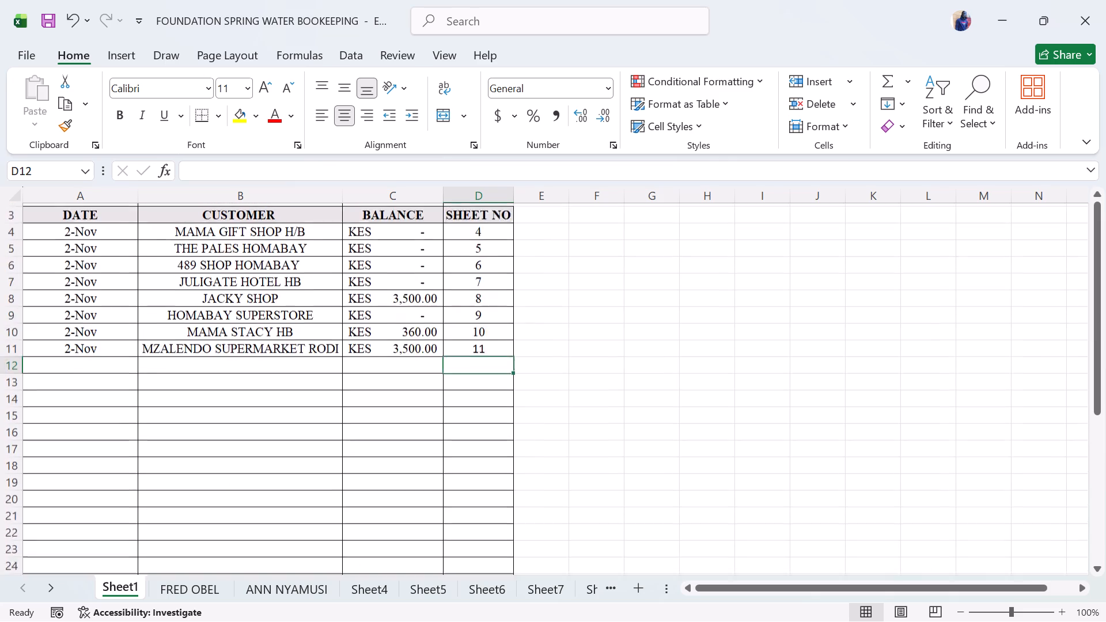
scroll(469, 394, down, 2)
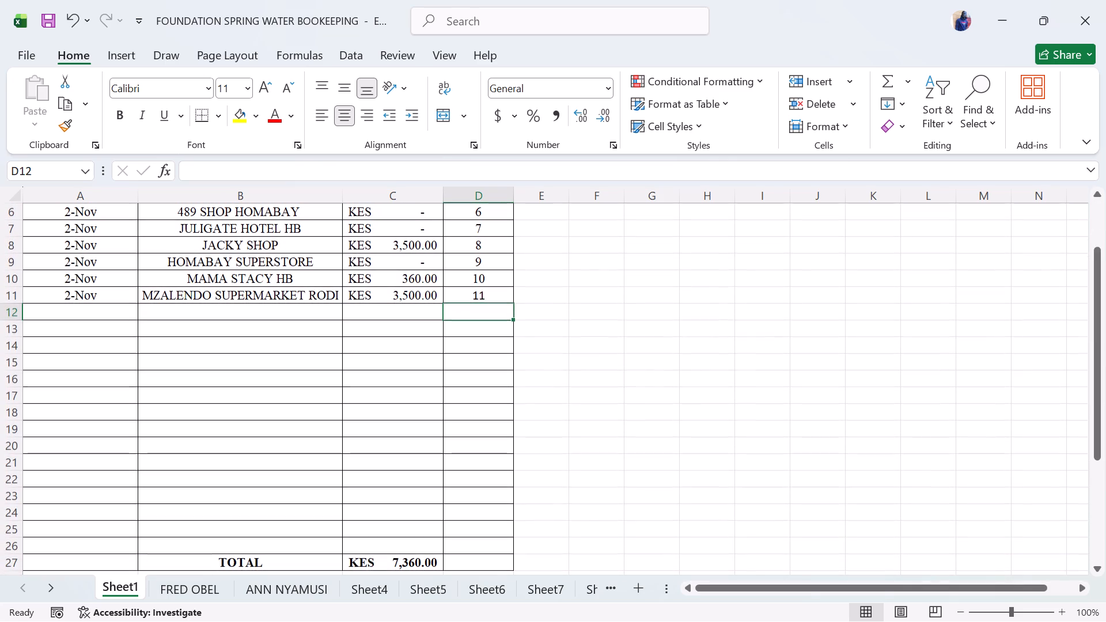
scroll(469, 394, down, 1)
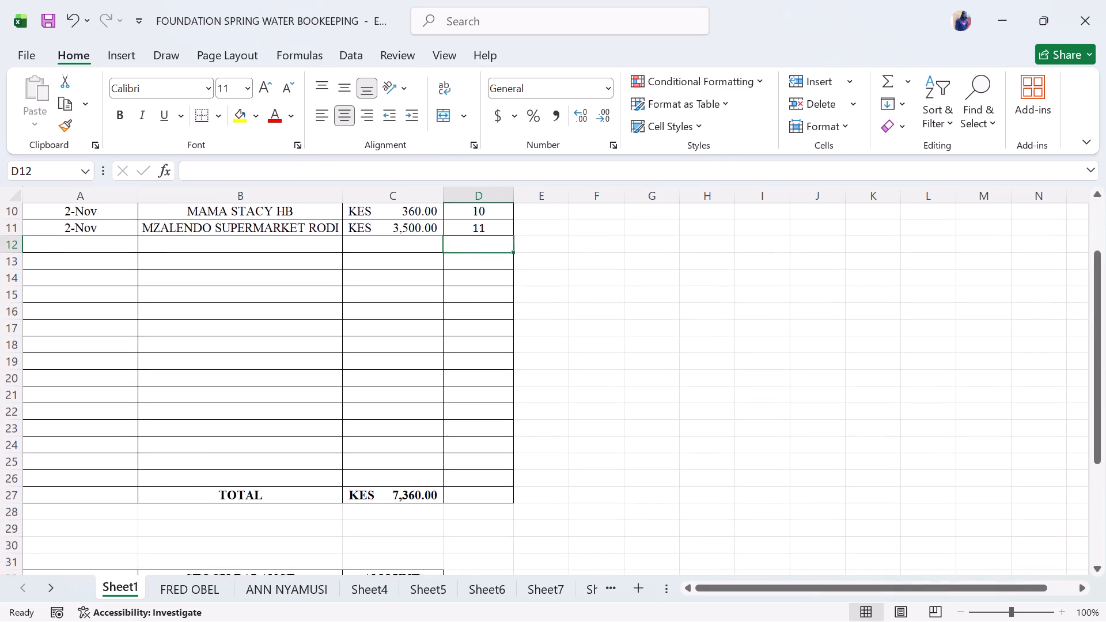
scroll(469, 394, down, 1)
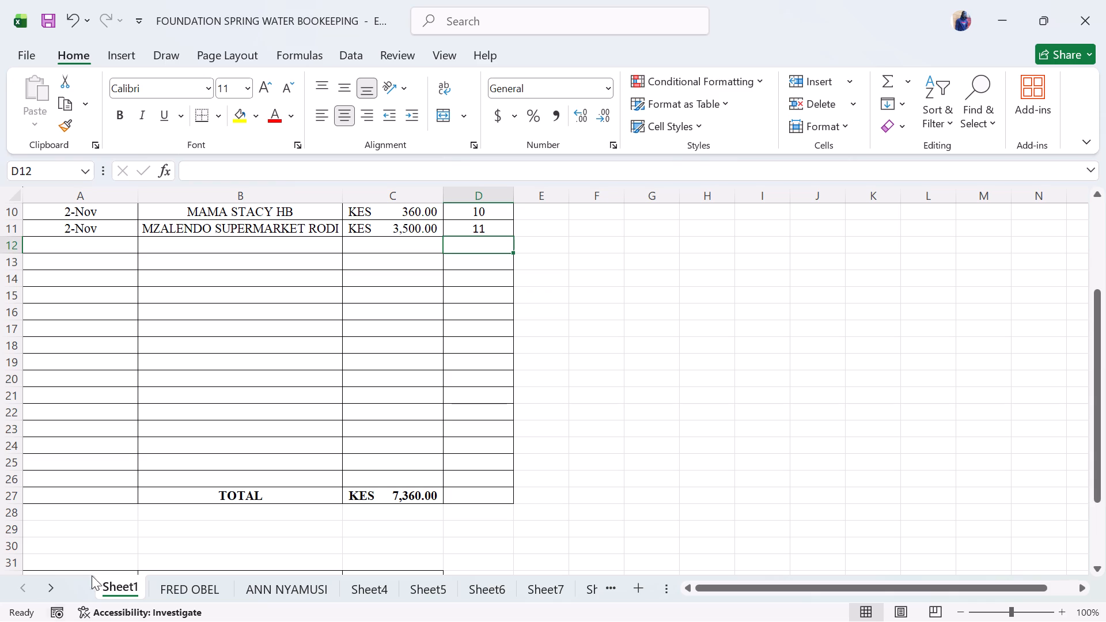
Correct the account title in cell C1 of Sheet11 to MZALENDO SUPERMARKET RODI.
triple_click(53, 586)
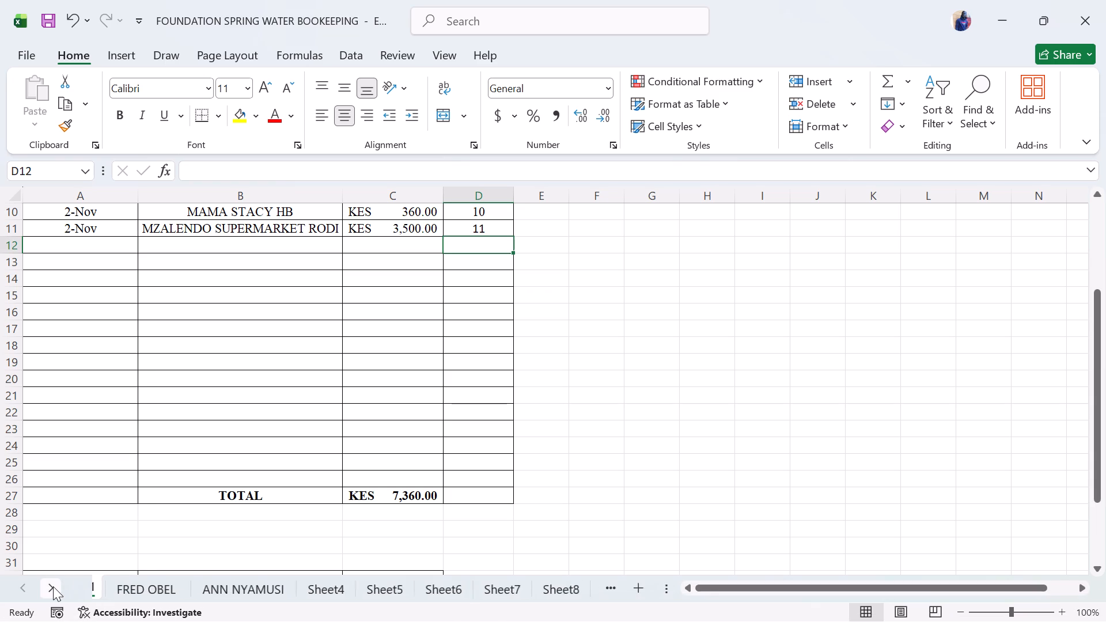
triple_click(53, 586)
click(53, 586)
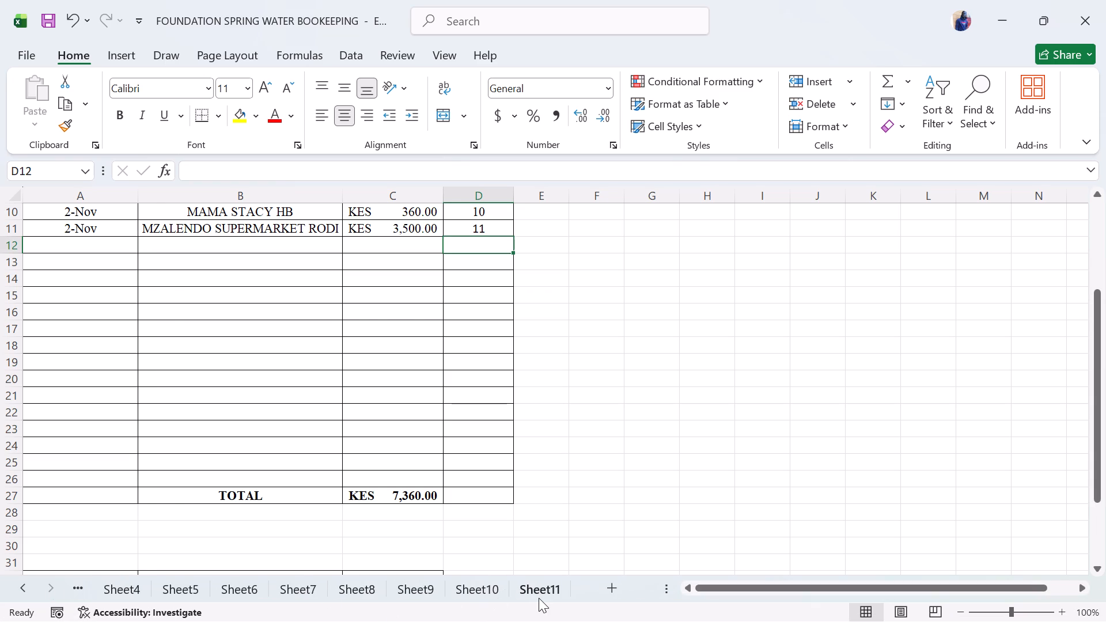
click(539, 598)
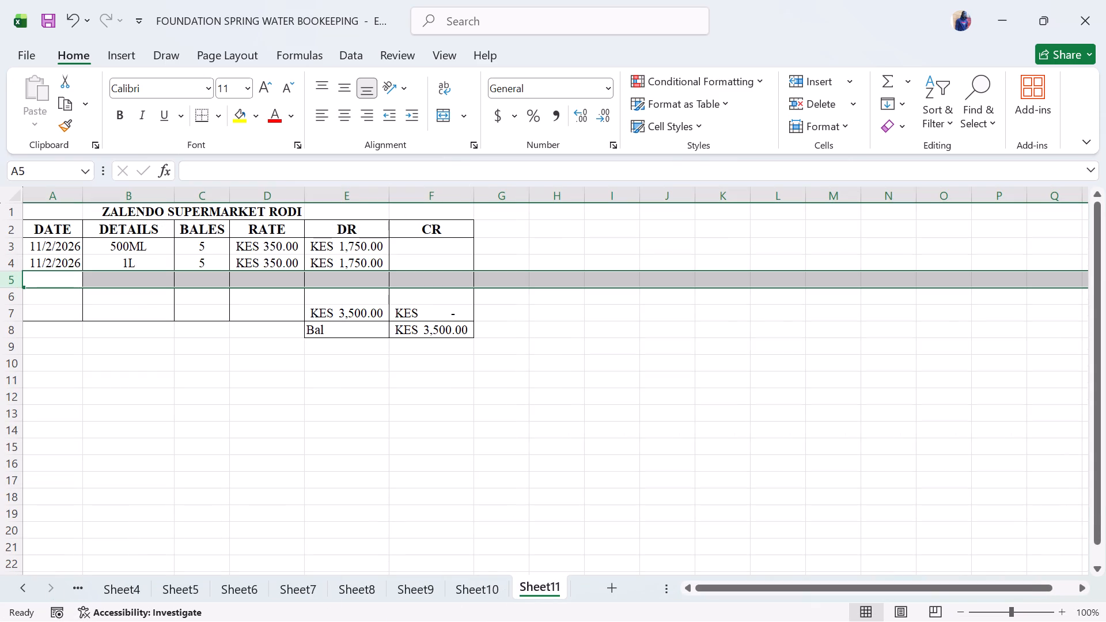
double_click(98, 213)
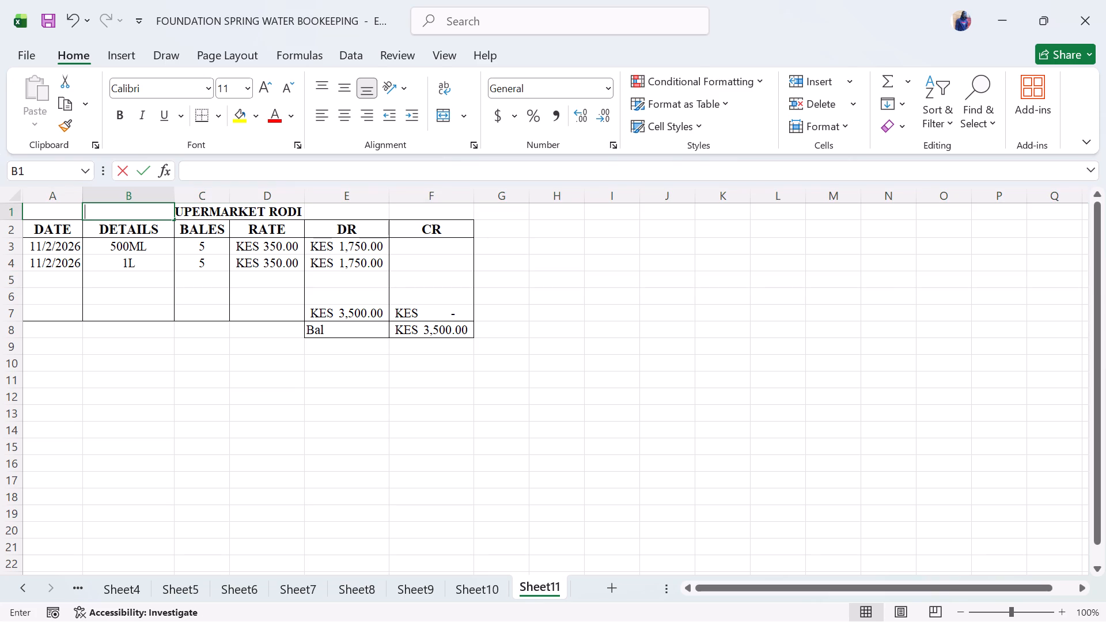
click(109, 213)
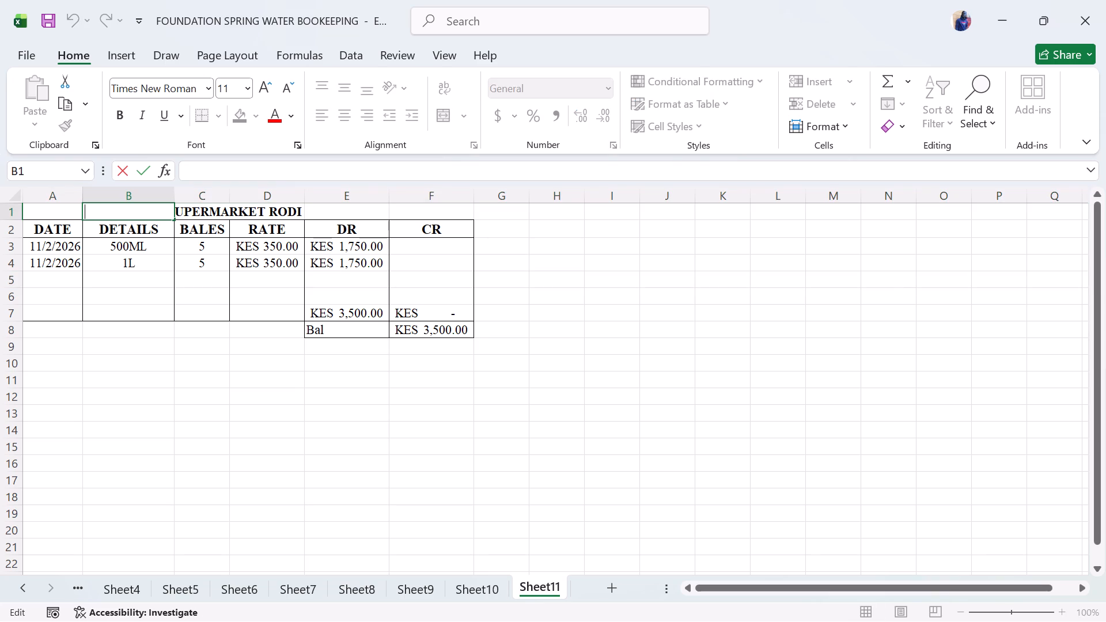
click(194, 213)
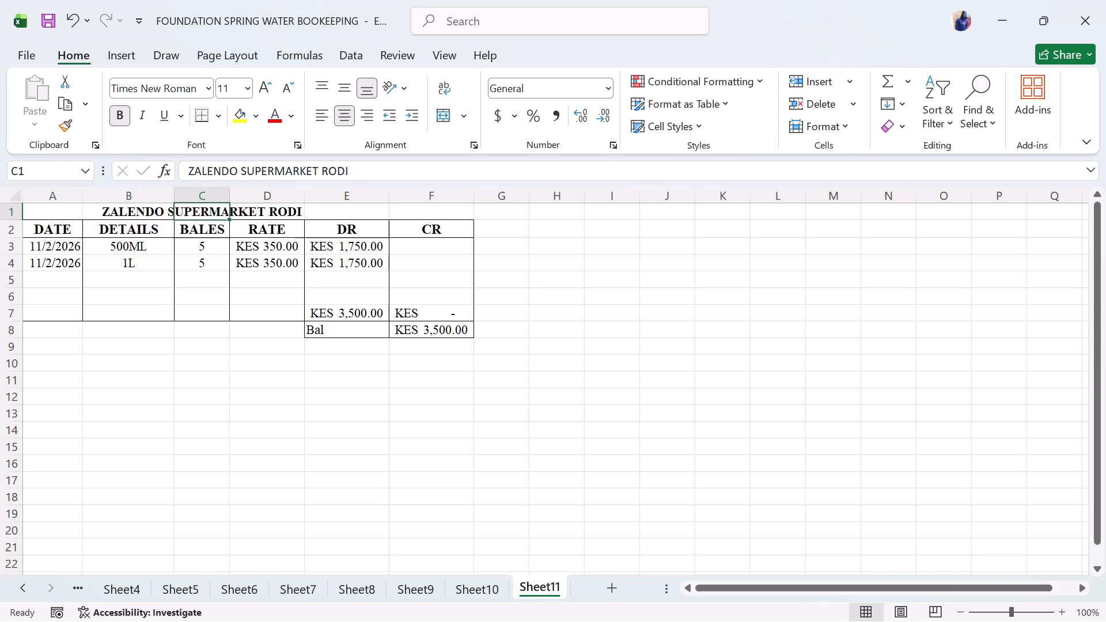
click(198, 168)
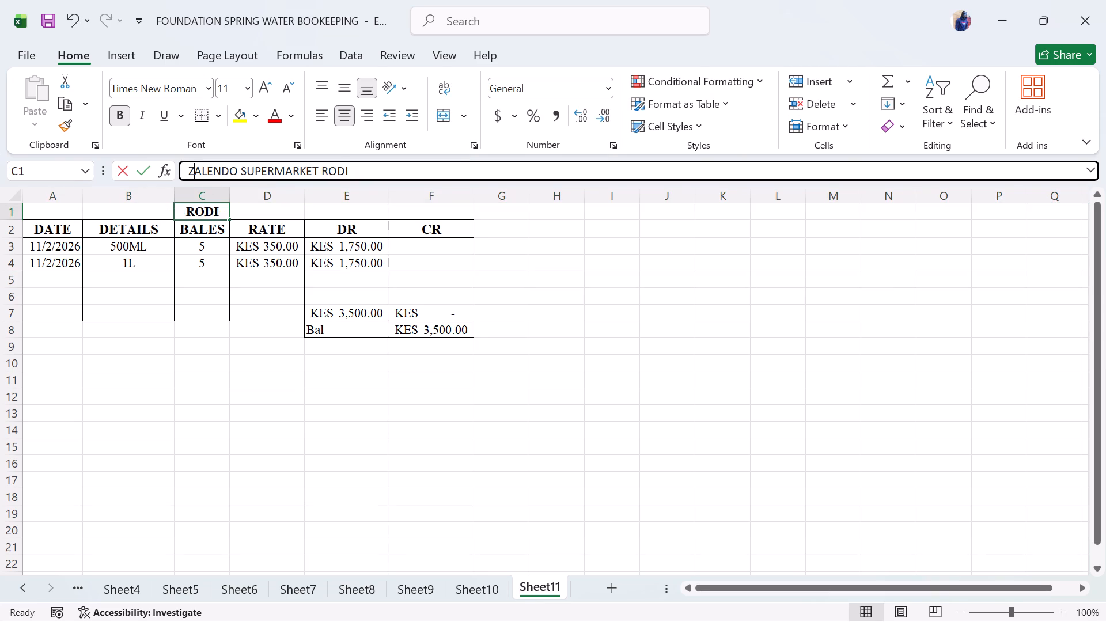
key(BackSpace)
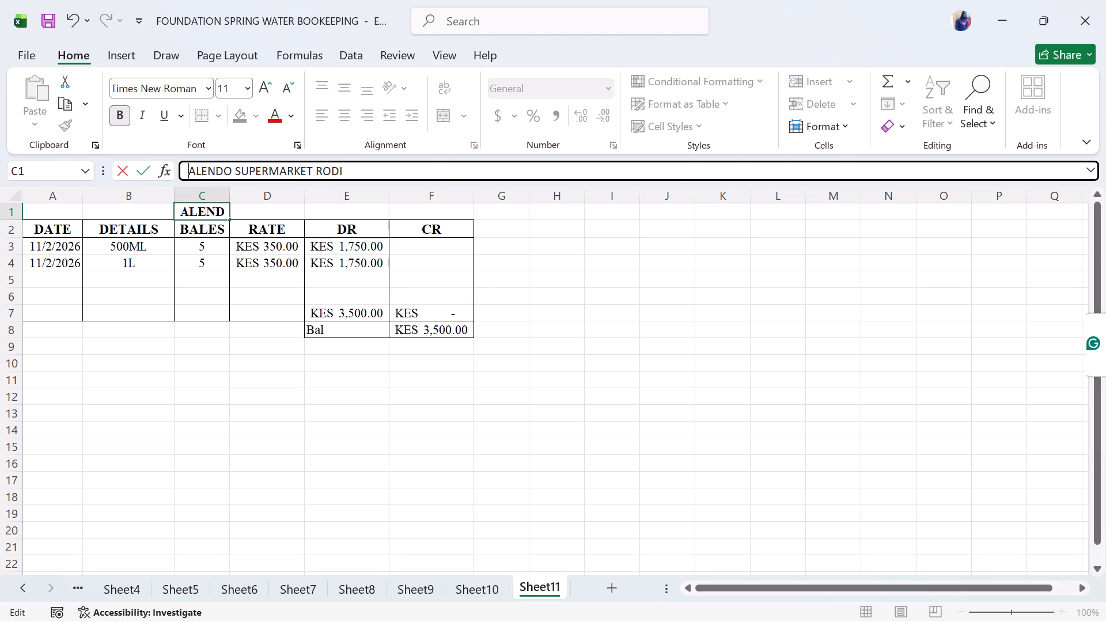
text(MZ)
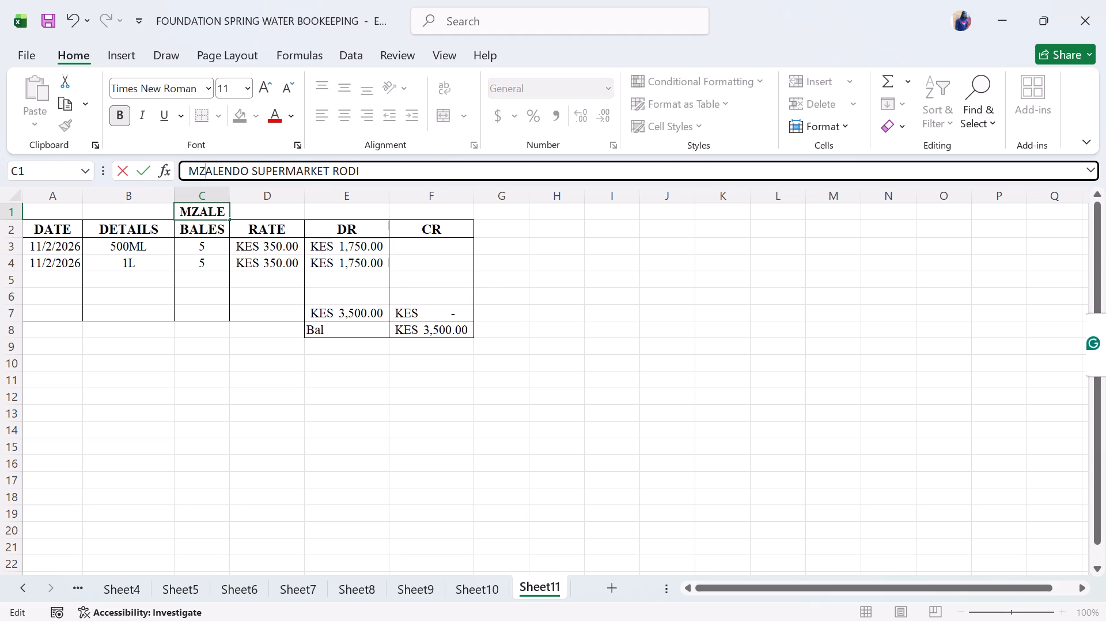
click(462, 299)
click(340, 329)
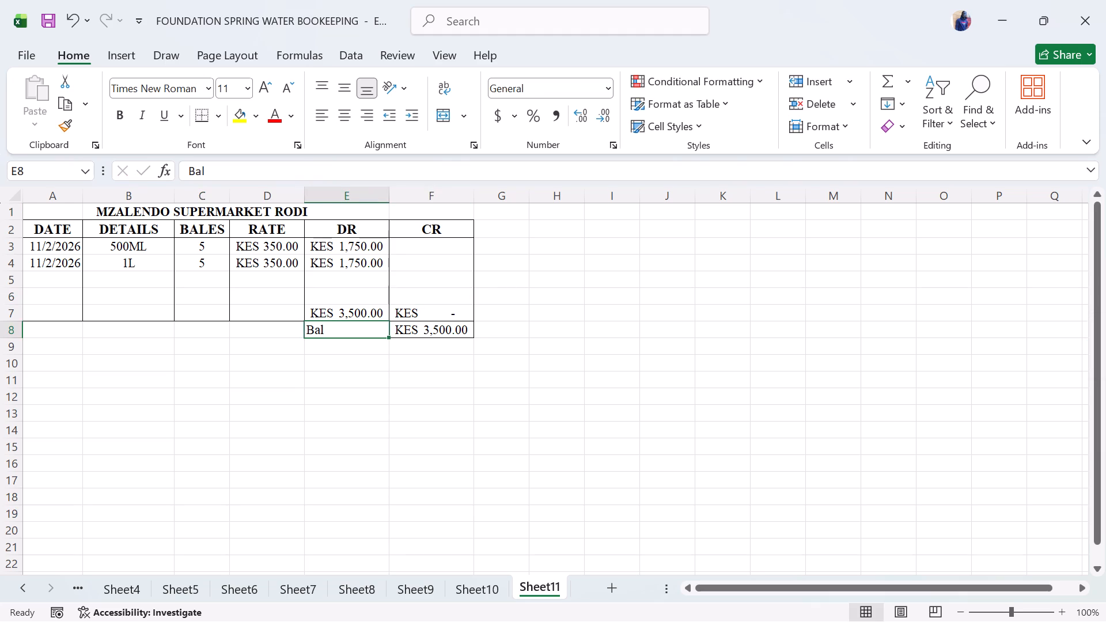
click(310, 399)
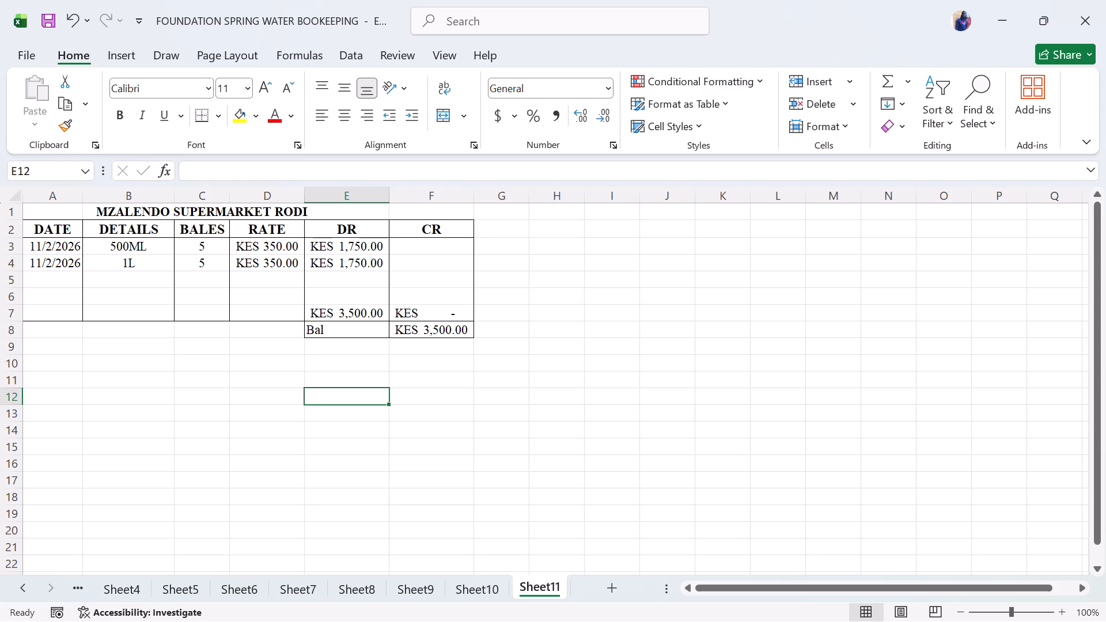
Copy the heading row from DATE to CR on Sheet11 into row 2 of a new sheet.
drag(37, 232, 431, 230)
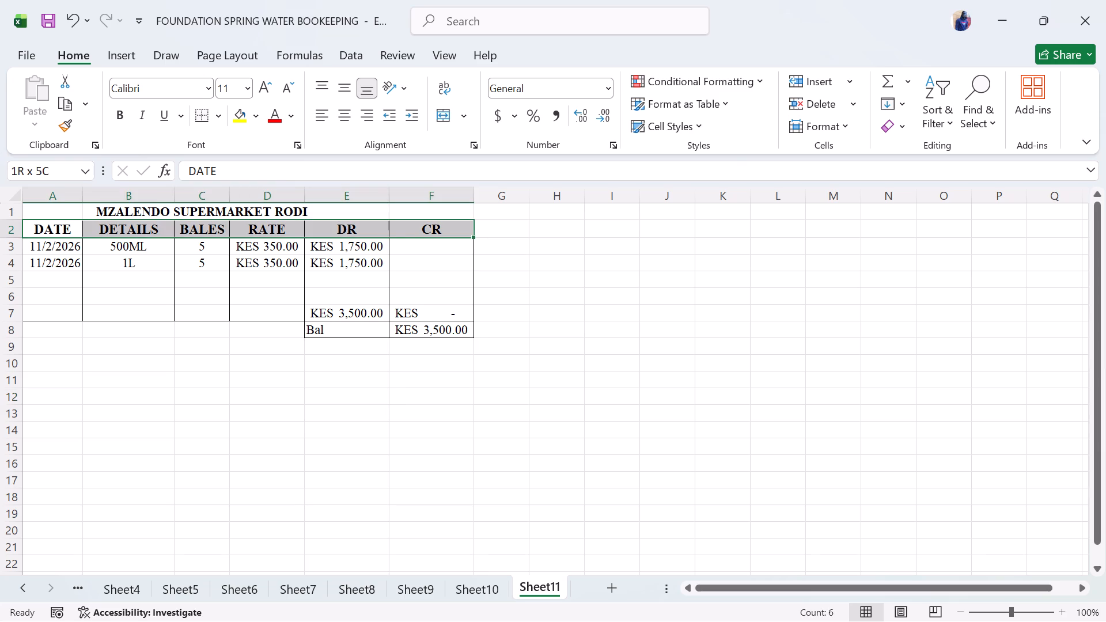
drag(431, 230, 436, 230)
key(ctrl+c)
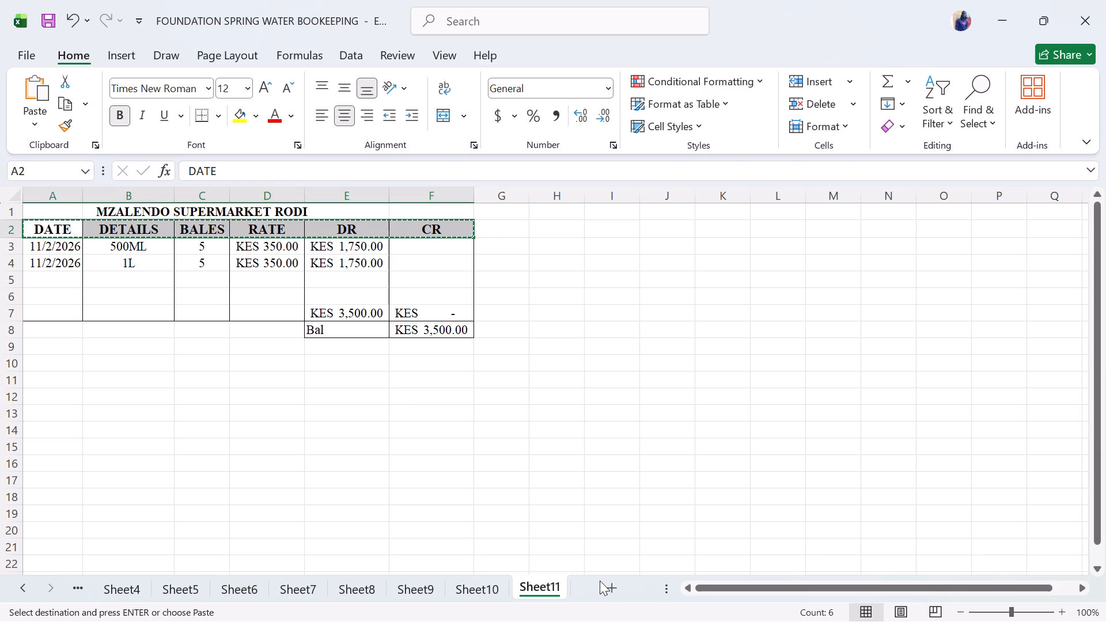
click(608, 588)
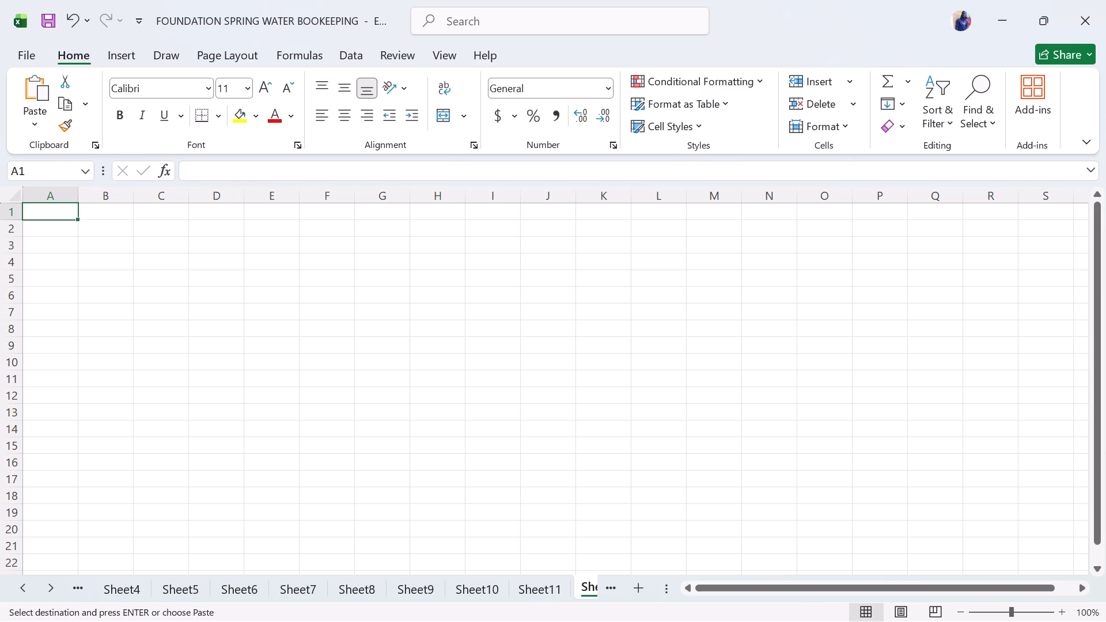
drag(55, 232, 339, 227)
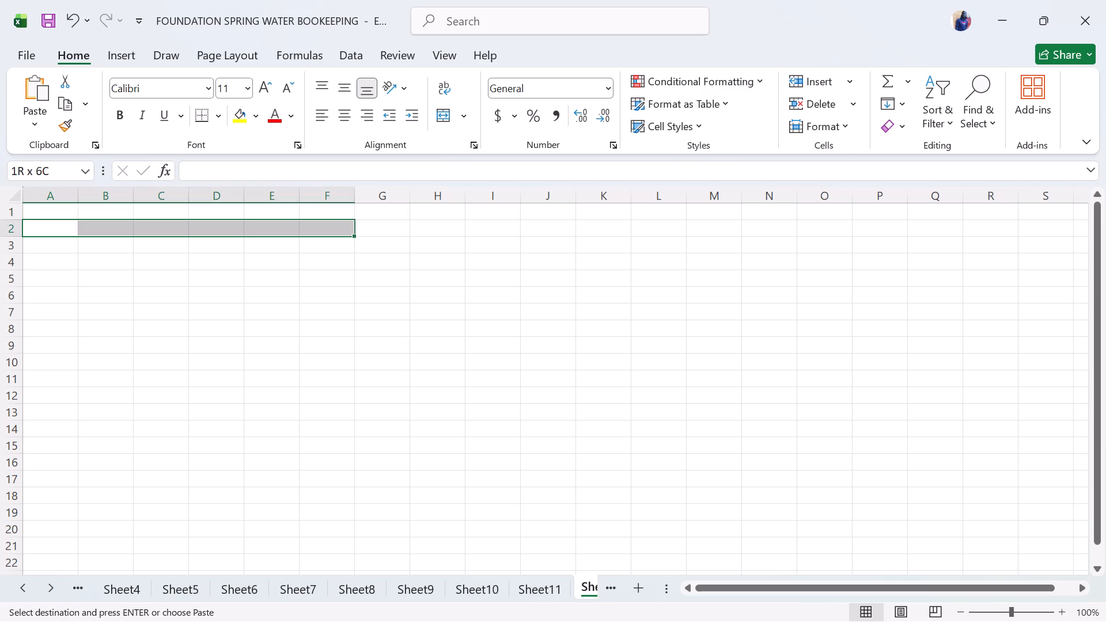
drag(339, 227, 382, 236)
key(ctrl+v)
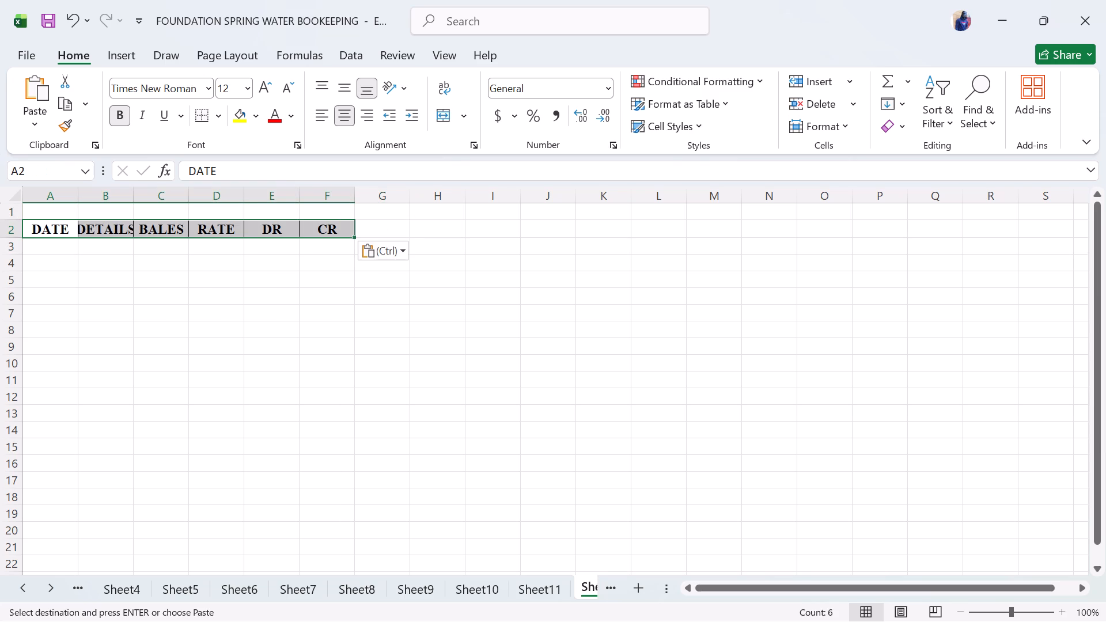
Fit the widths of the DETAILS and BALES columns to their headings on the new sheet.
double_click(131, 195)
double_click(196, 195)
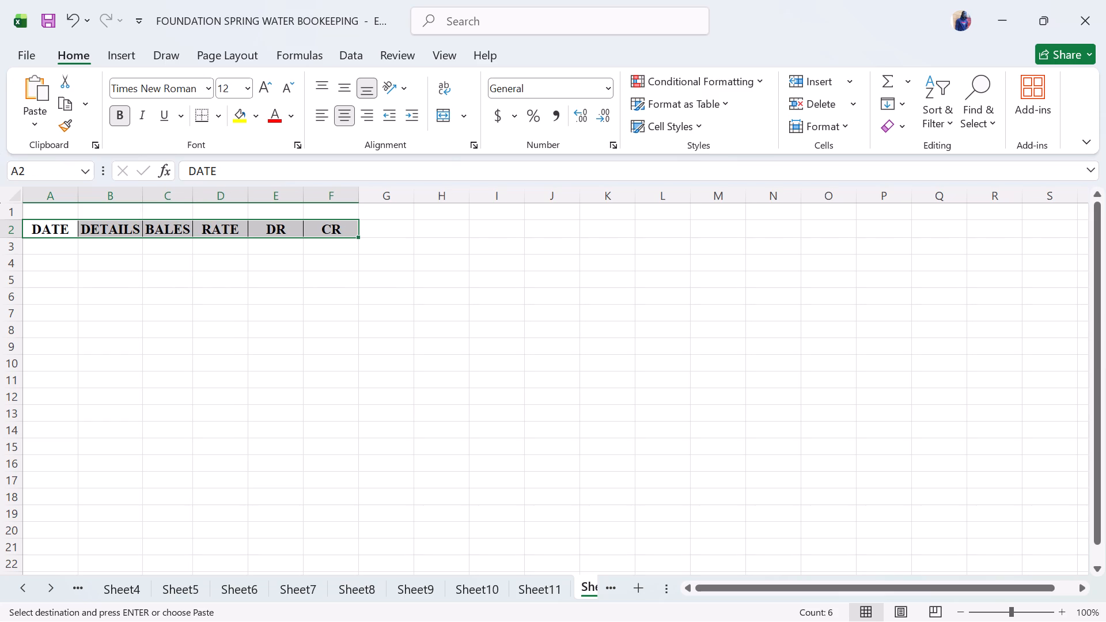
click(176, 208)
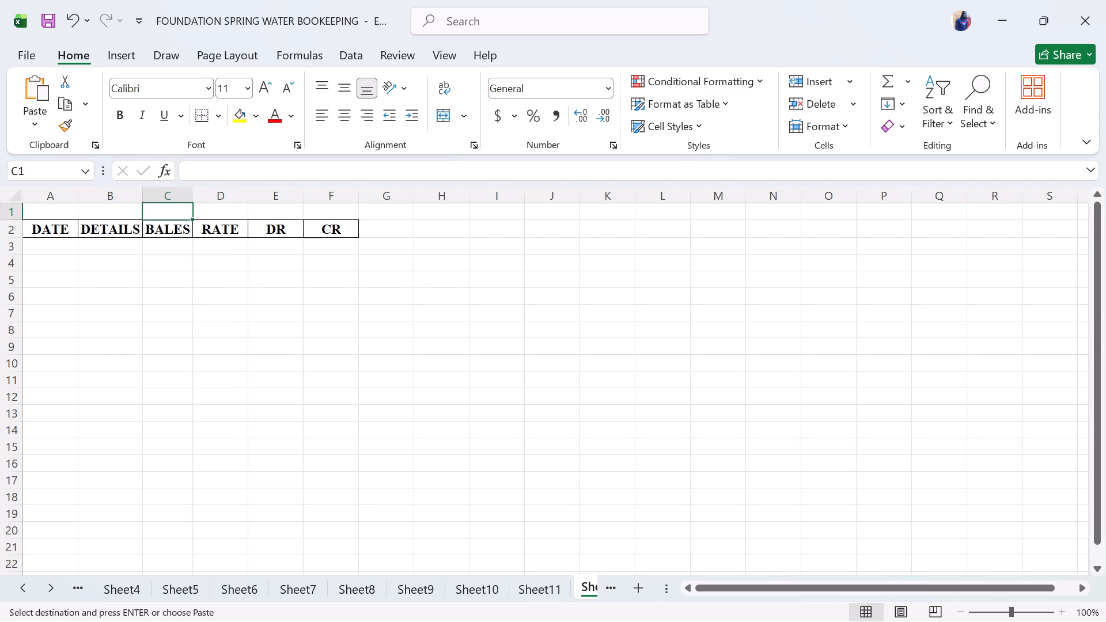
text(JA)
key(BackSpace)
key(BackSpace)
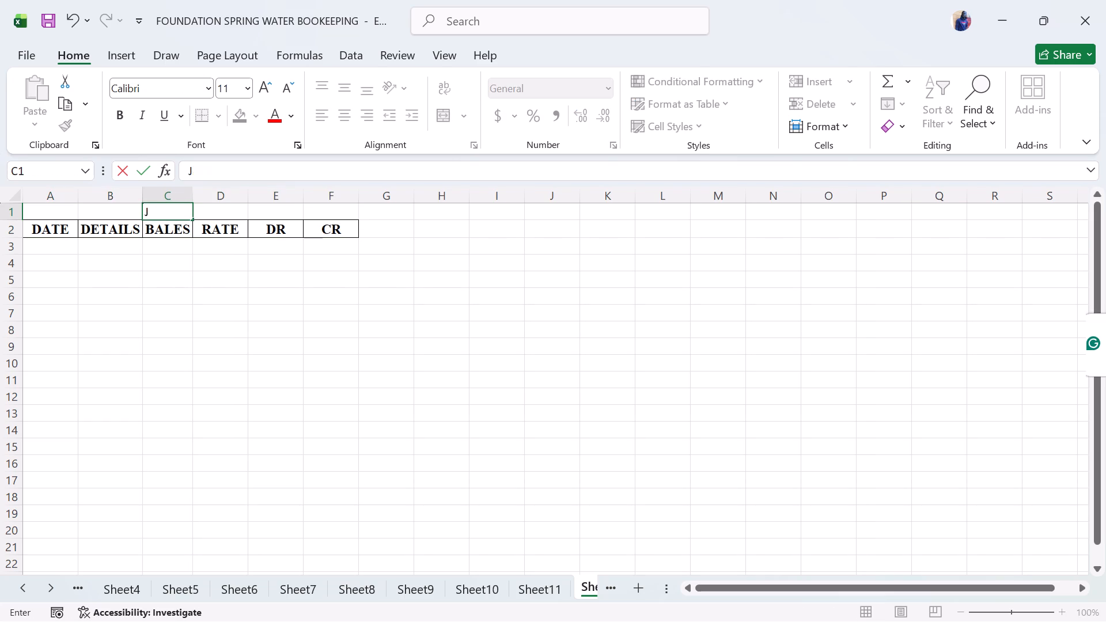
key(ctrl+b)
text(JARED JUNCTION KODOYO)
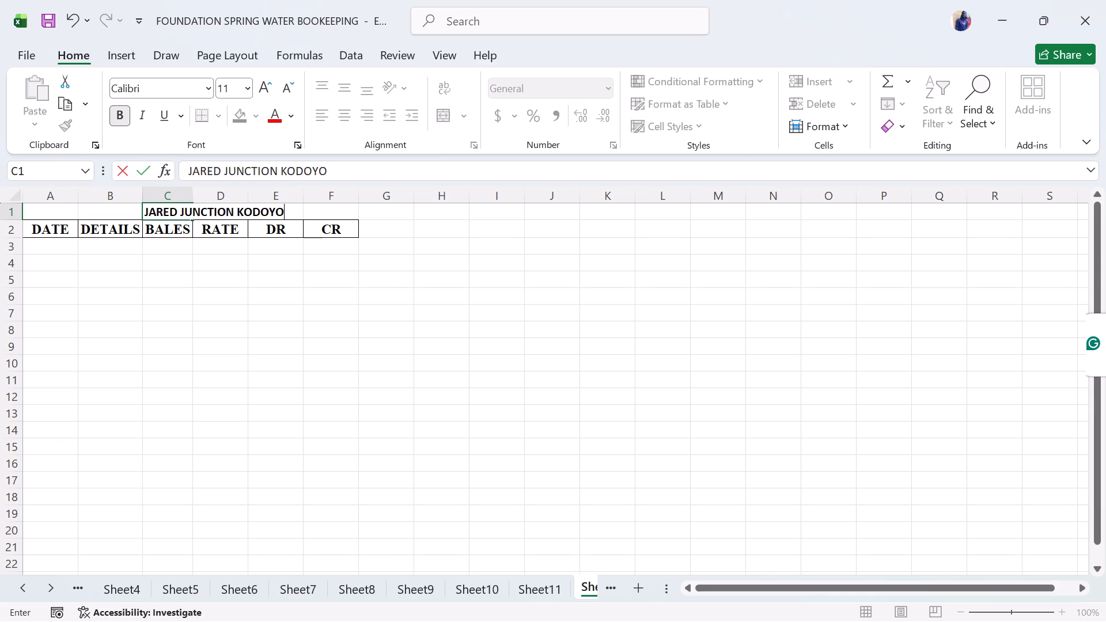
Format the JARED JUNCTION KODOYO title in Times New Roman, size 12.
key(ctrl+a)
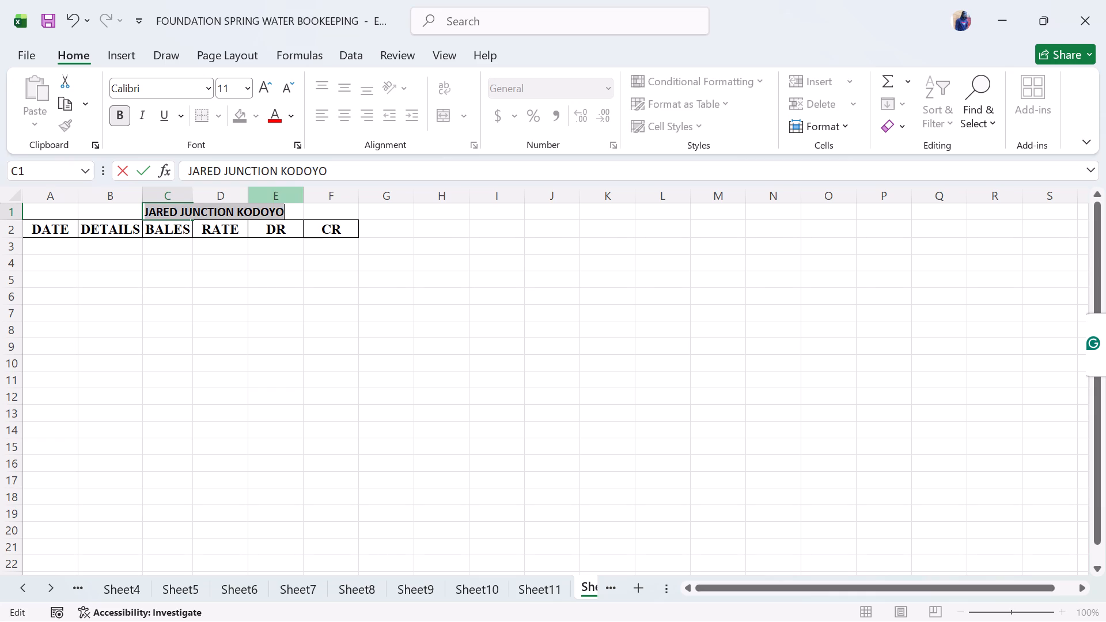
click(185, 84)
text(TINES)
key(BackSpace)
key(BackSpace)
key(BackSpace)
key(BackSpace)
text(IMES)
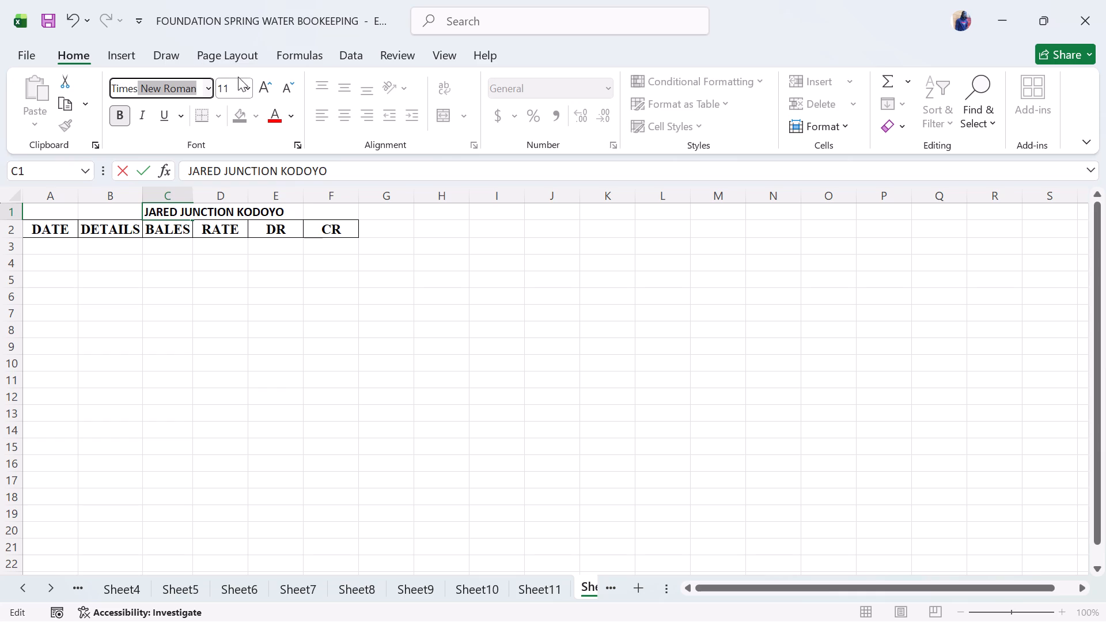
click(238, 79)
click(238, 87)
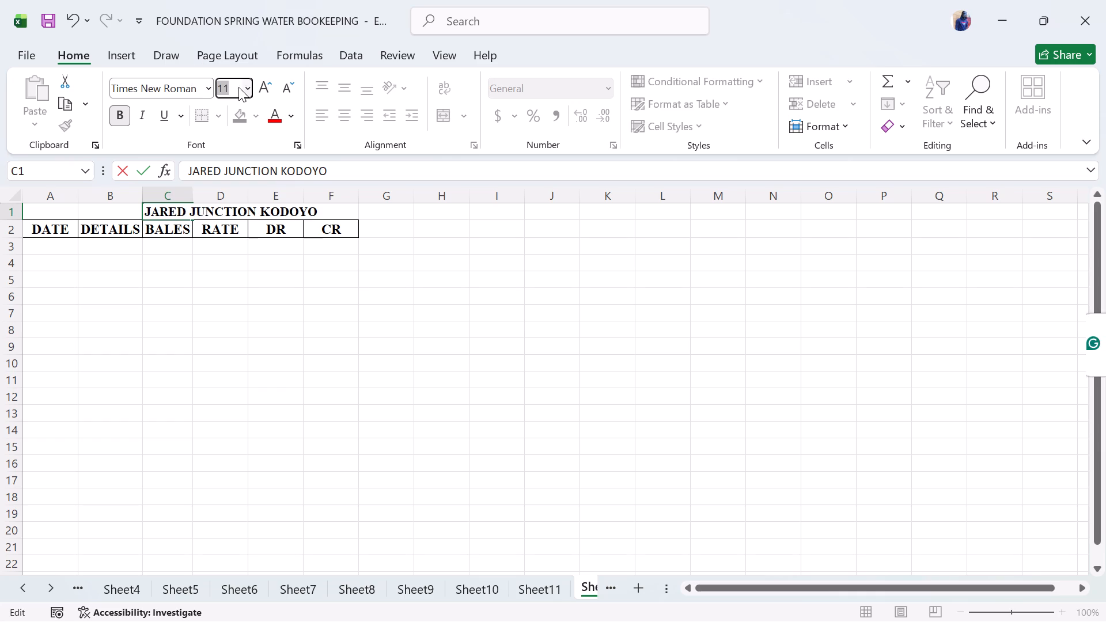
text(12)
key(Return)
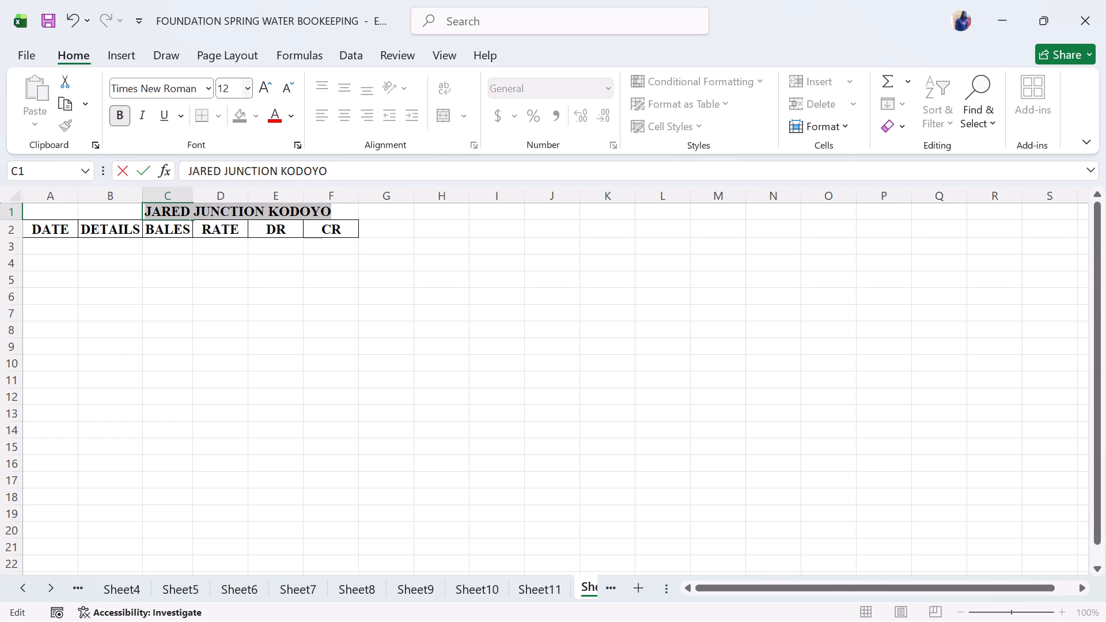
click(301, 190)
click(297, 267)
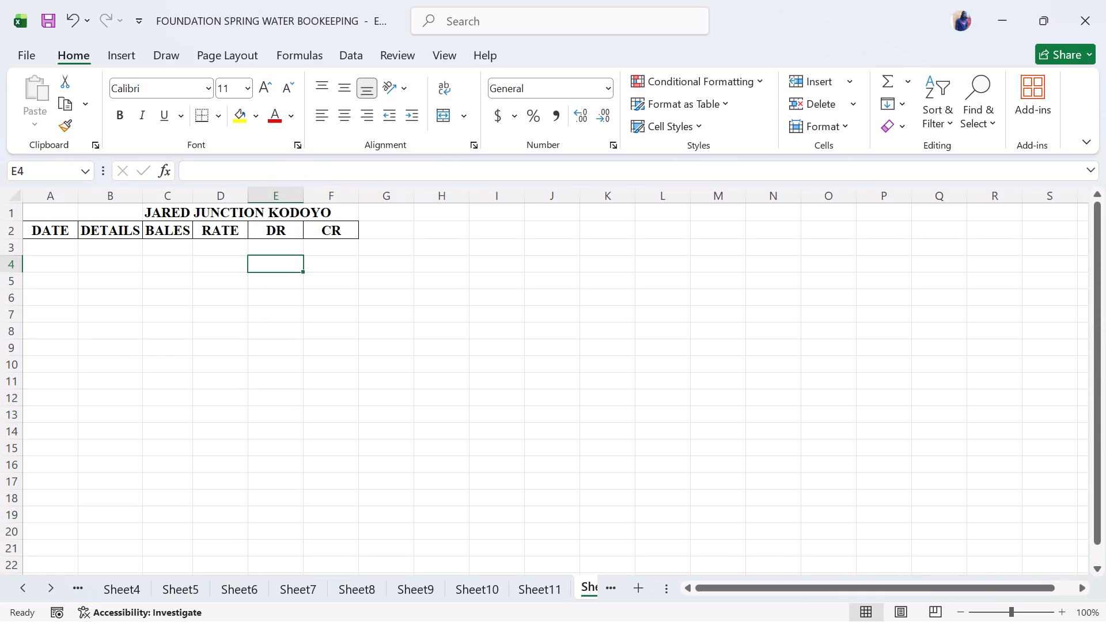
Enter the date 11/2/2026 in cell A3 under the DATE heading.
click(60, 242)
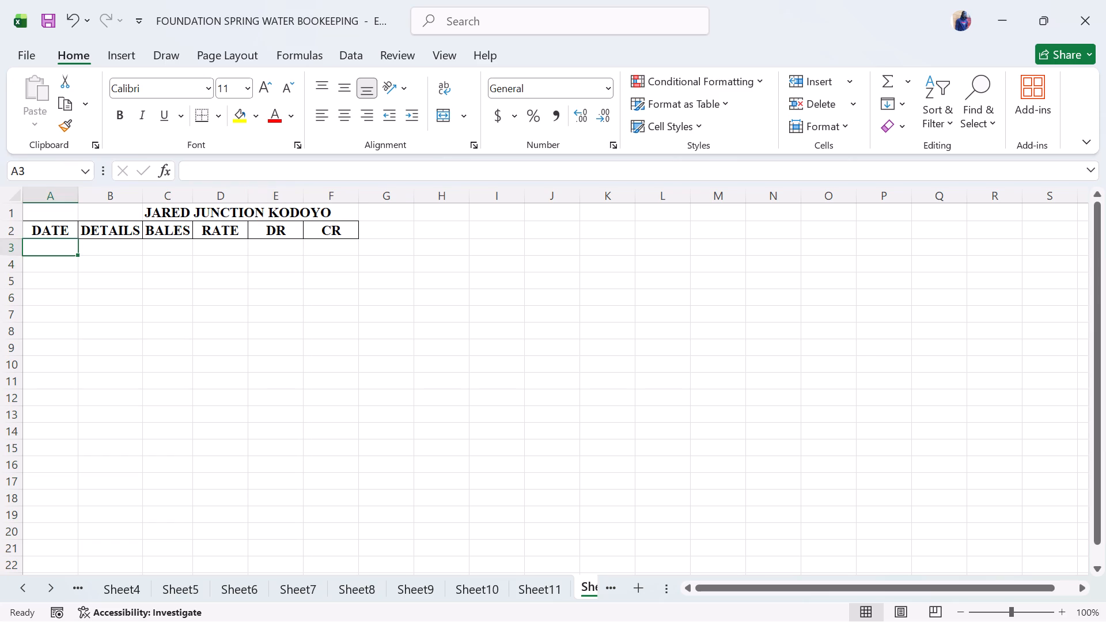
text(12/1)
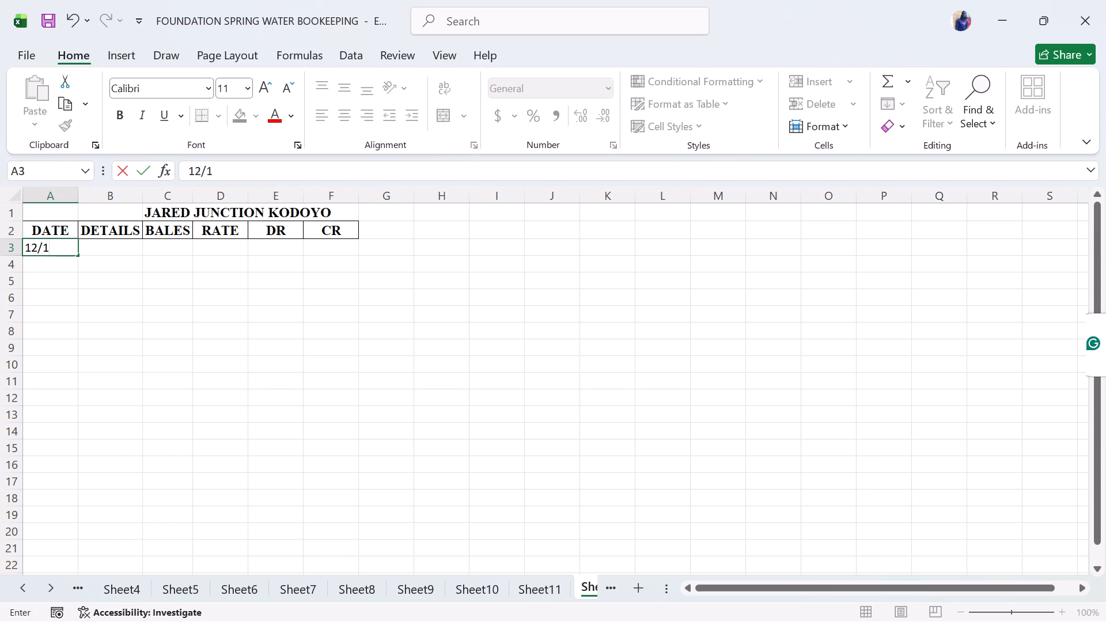
key(BackSpace)
key(BackSpace)
key(BackSpace)
text(1/2/2)
text(026)
double_click(112, 249)
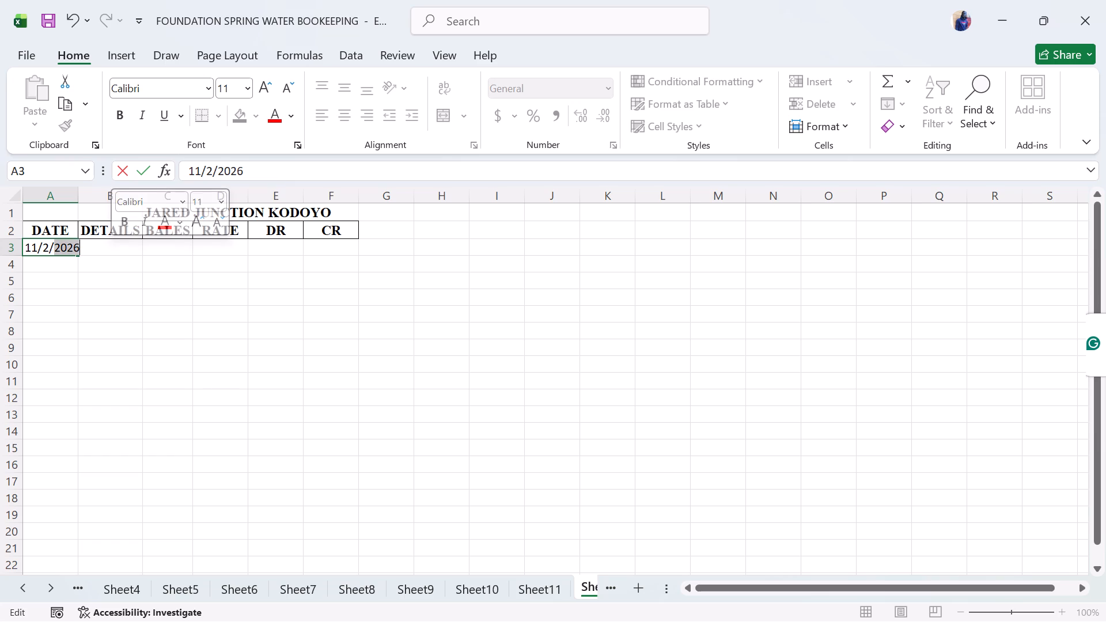
Fit the width of the DATE column to the entered date.
click(79, 202)
double_click(79, 202)
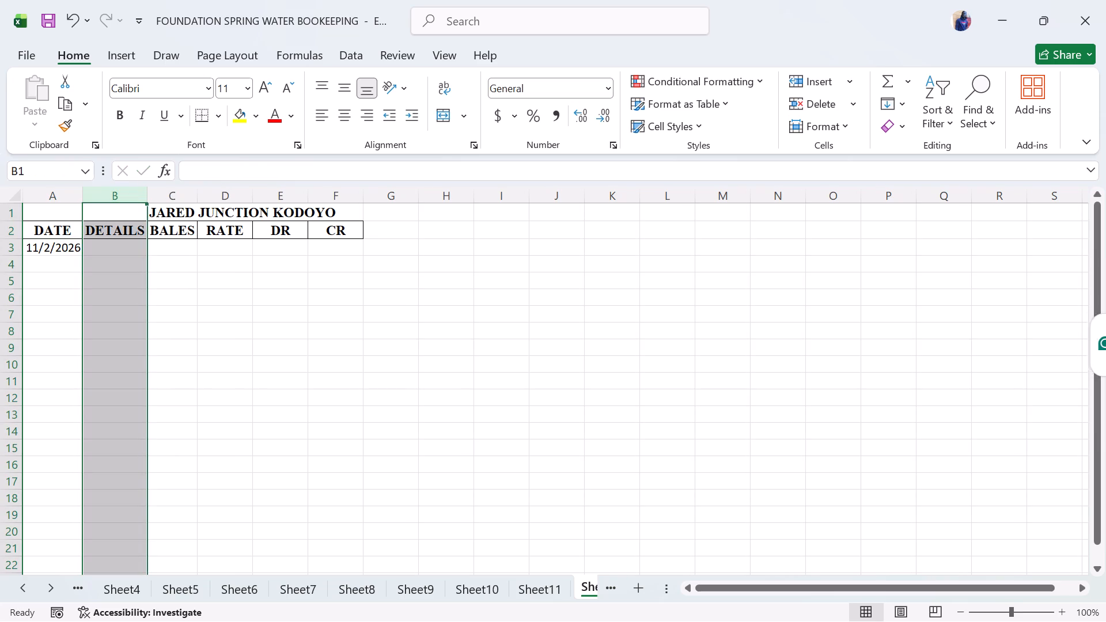
click(146, 202)
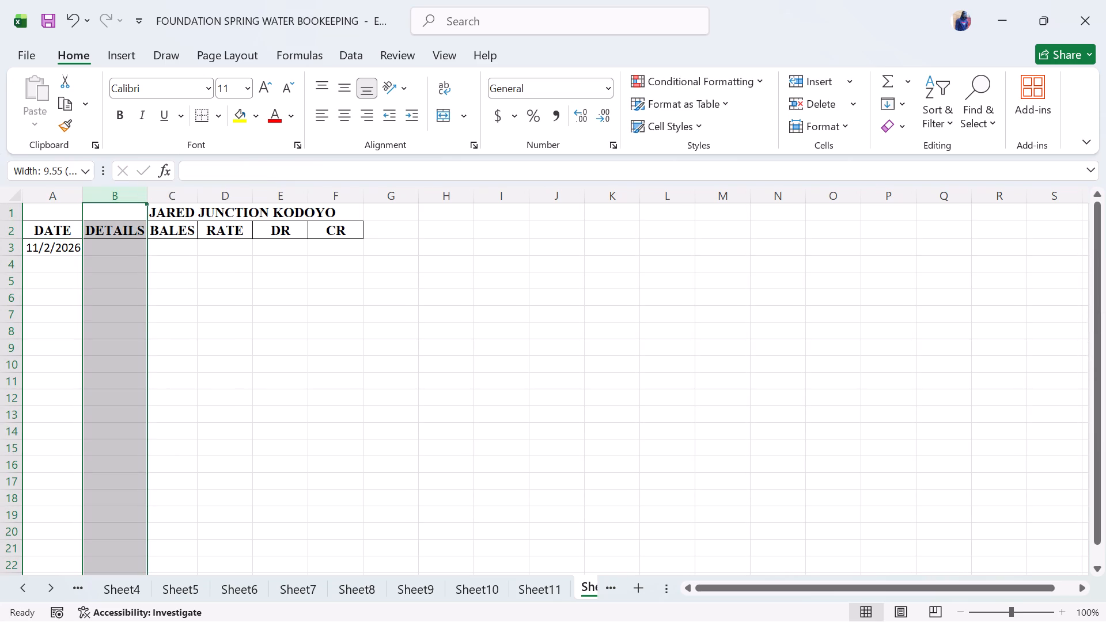
Enter 500ML as the item in cell B3 under the DETAILS heading.
click(120, 245)
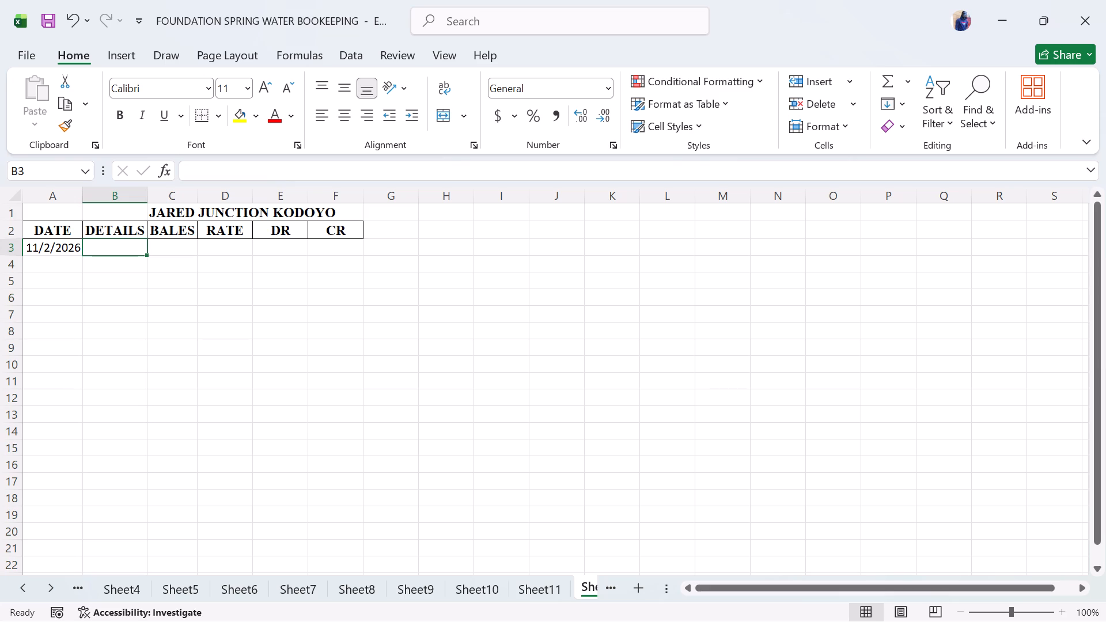
text(500)
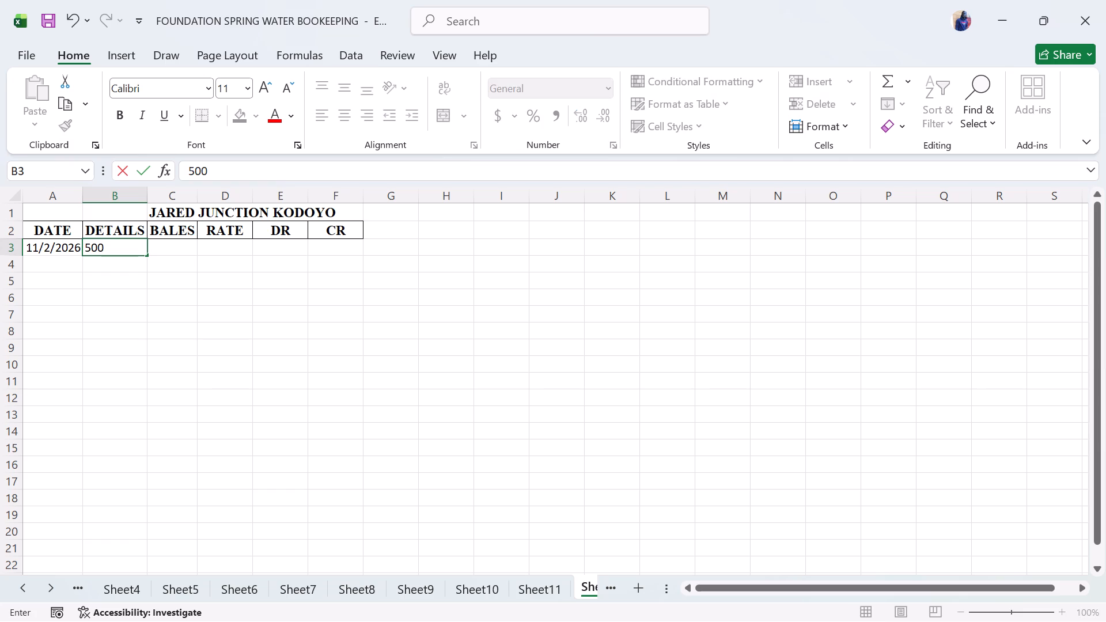
text(ML)
key(space)
key(BackSpace)
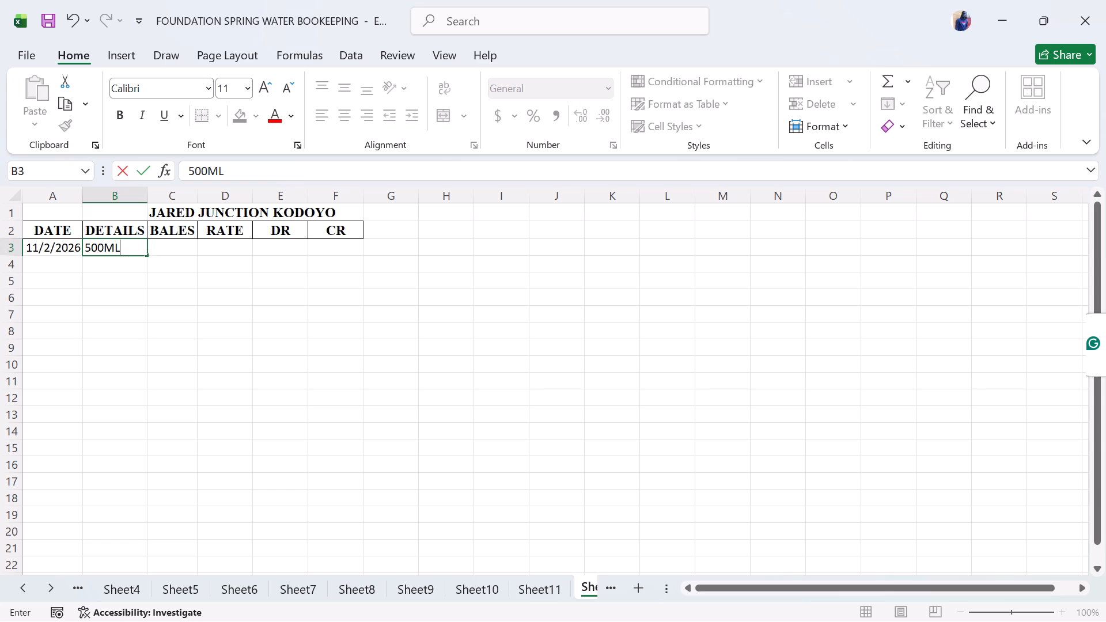
key(BackSpace)
text(L)
key(space)
Enter 25 under BALES and 350 under RATE in row 3 for the 500ML item.
click(172, 245)
text(25)
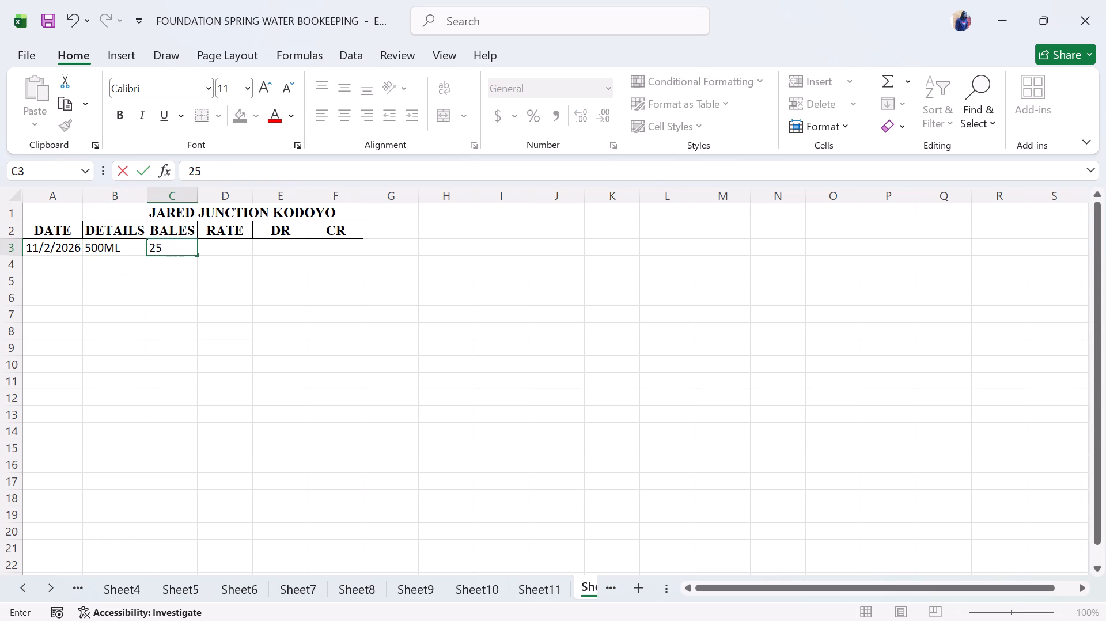
click(230, 246)
text(129)
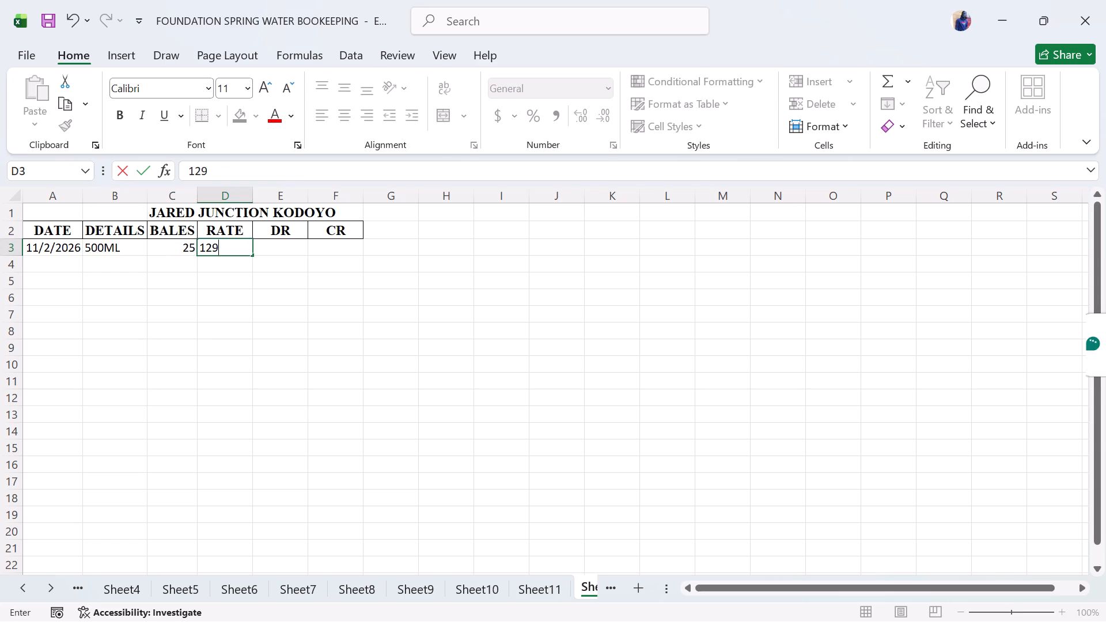
key(BackSpace)
key(BackSpace)
key(BackSpace)
text(350)
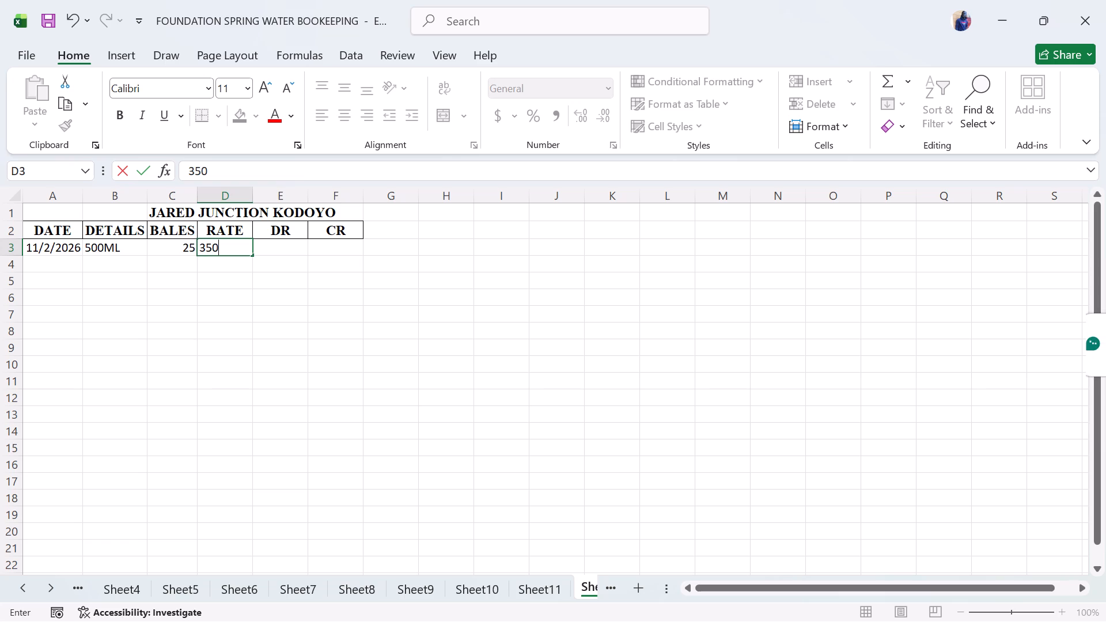
Calculate the DR amount in cell E3 by multiplying bales by rate with the formula =C3*D3.
click(279, 247)
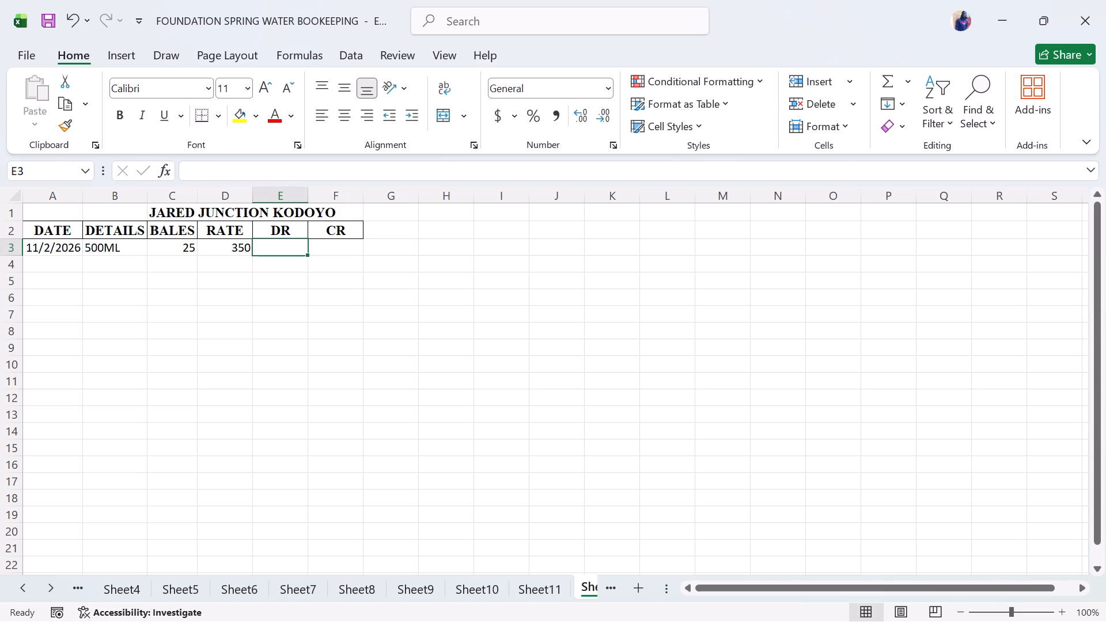
key(equal)
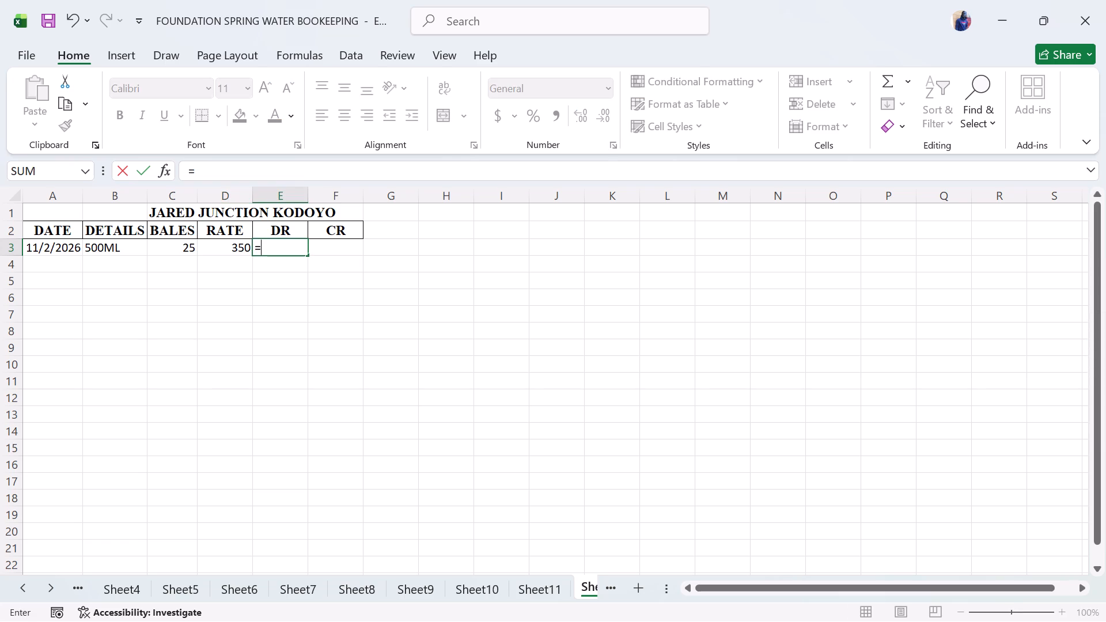
shift+click(191, 252)
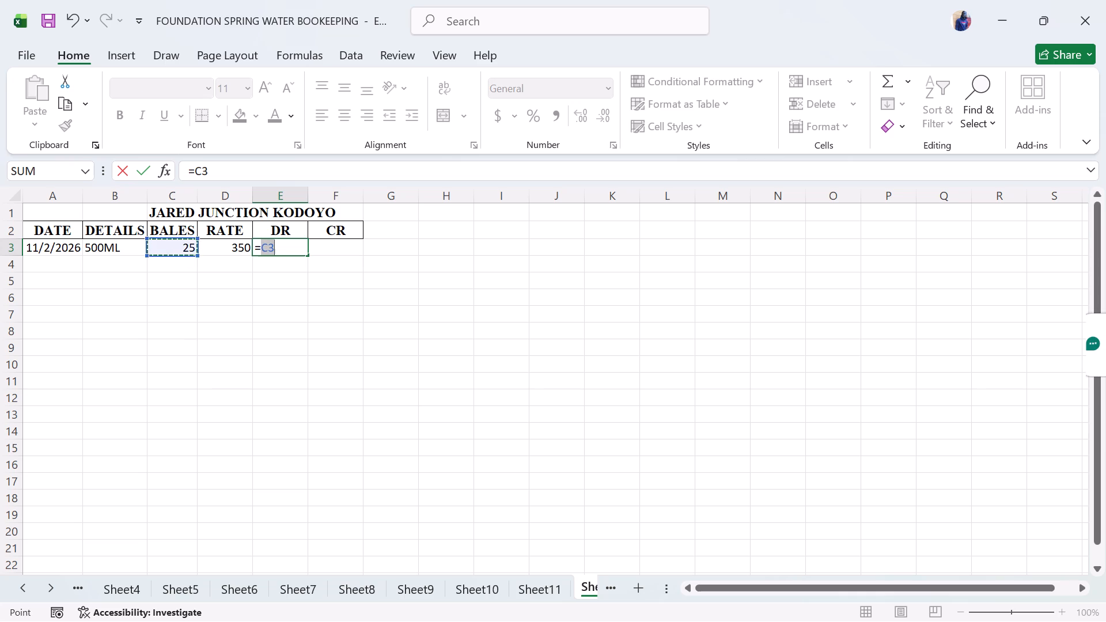
key(shift+asterisk)
click(238, 245)
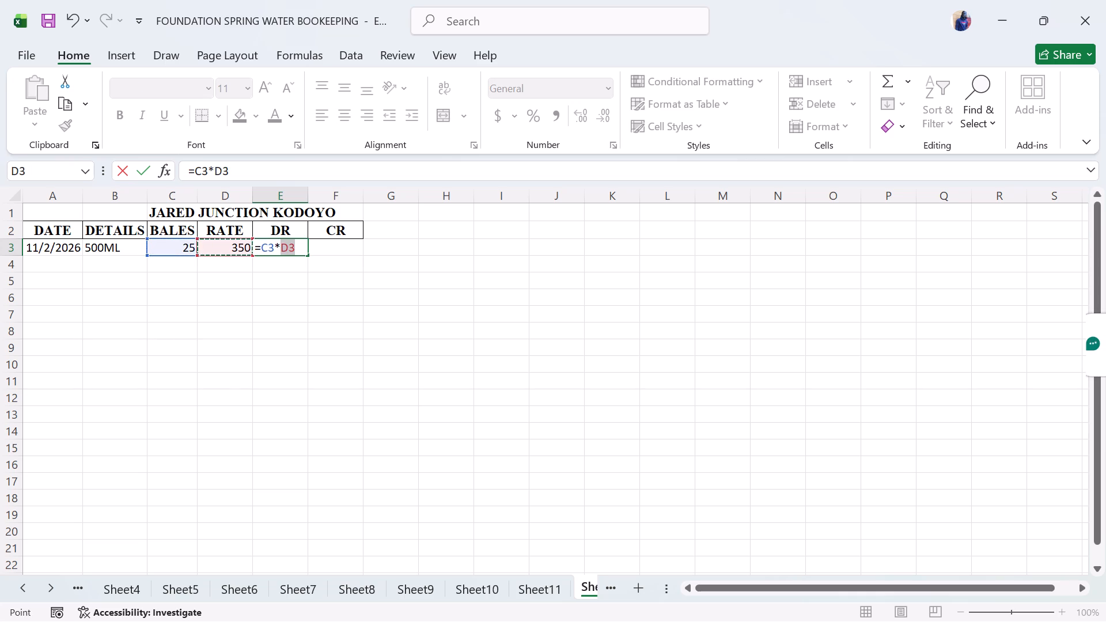
key(Return)
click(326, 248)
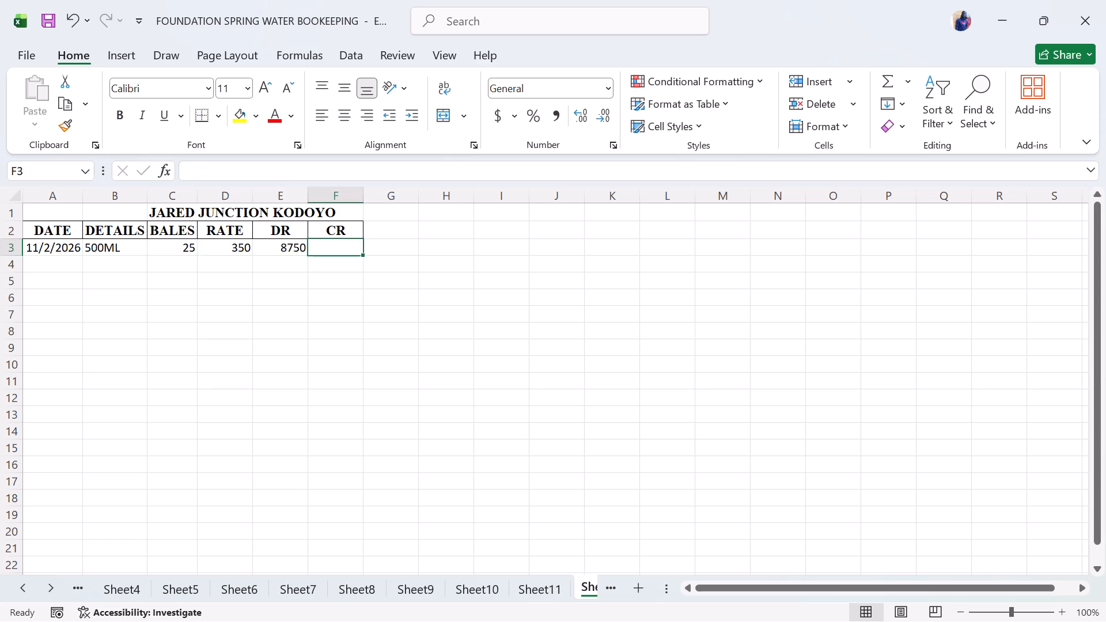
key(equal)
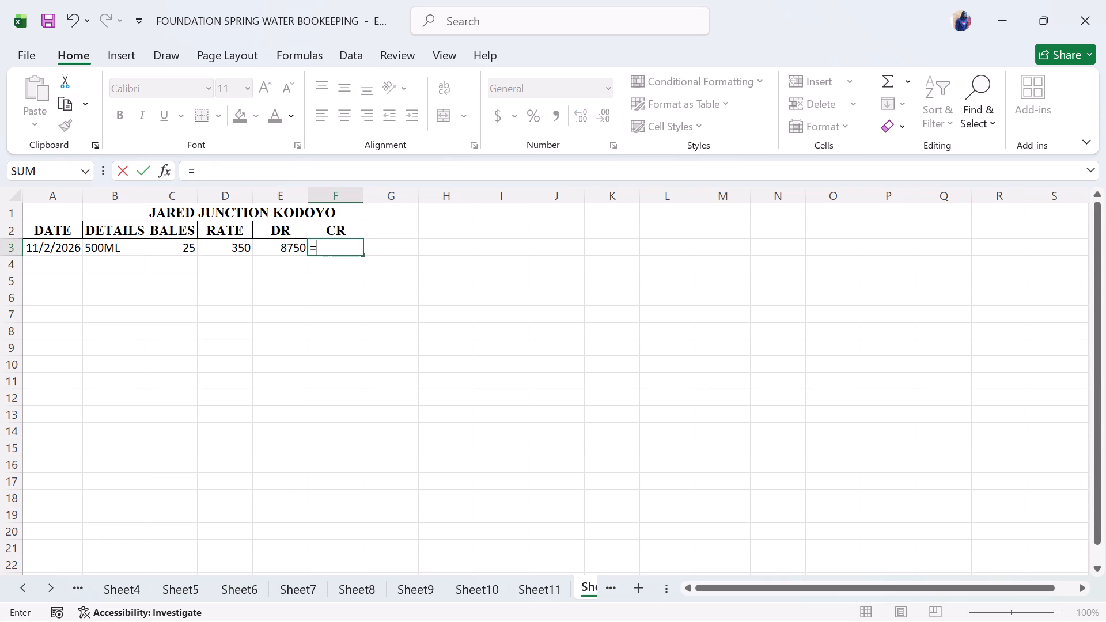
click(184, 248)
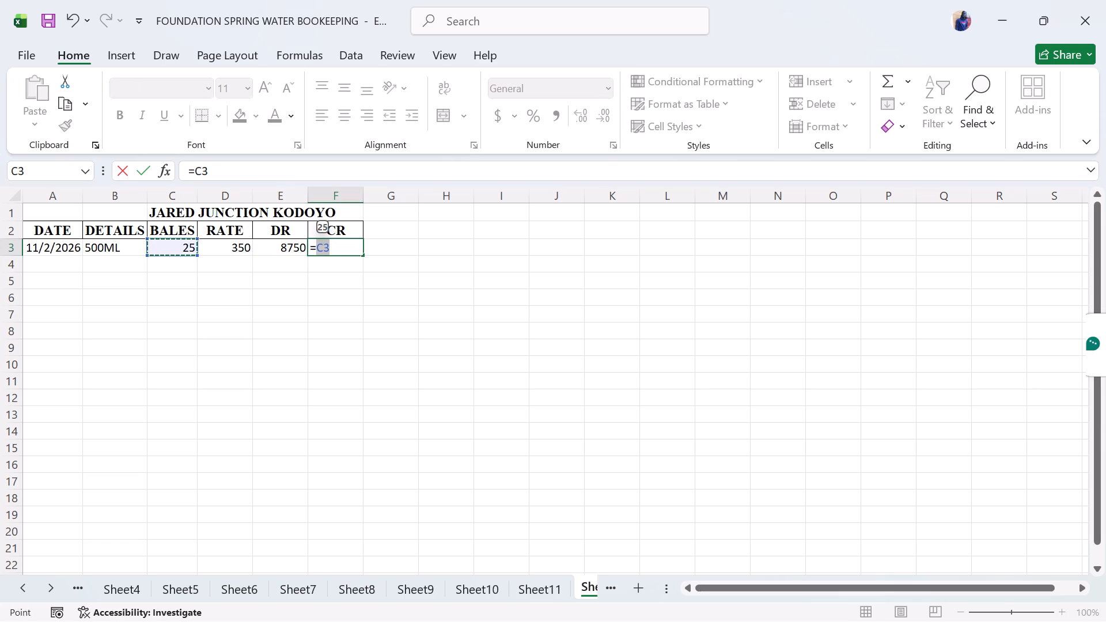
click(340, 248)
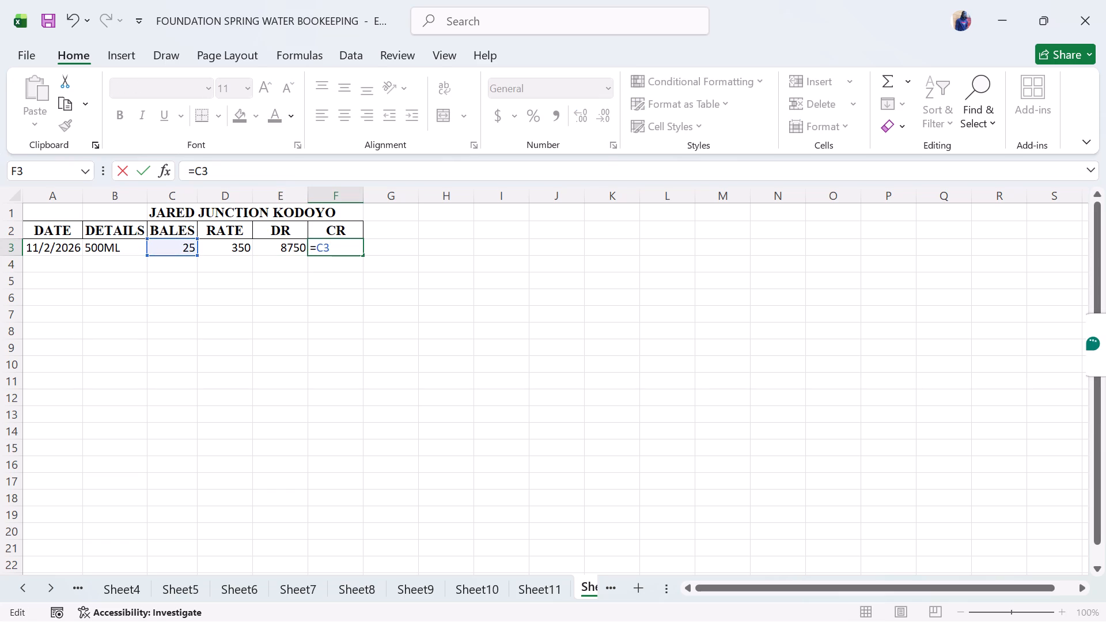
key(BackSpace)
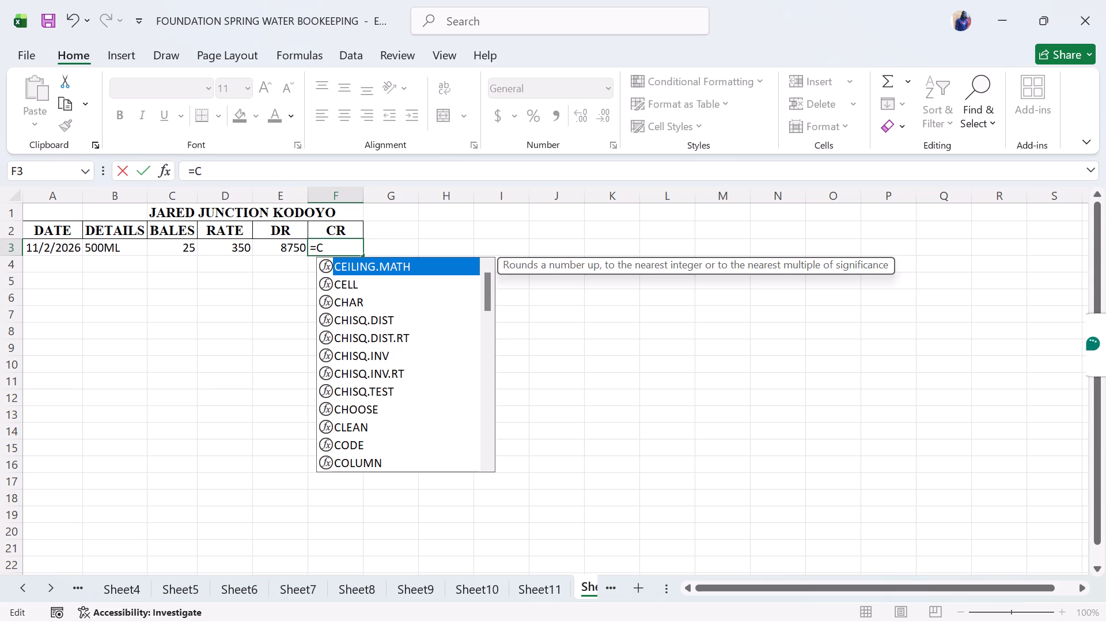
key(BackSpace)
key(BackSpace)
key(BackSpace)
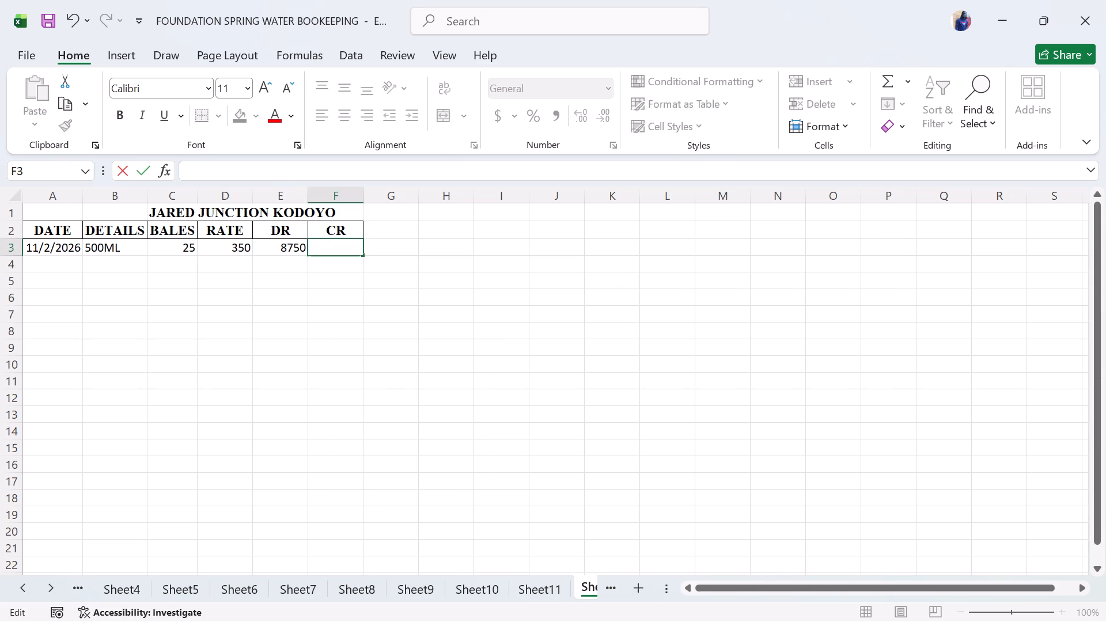
Add a right border to rows 3 to 8 of each column from DATE through DR, one column at a time.
drag(60, 240, 70, 304)
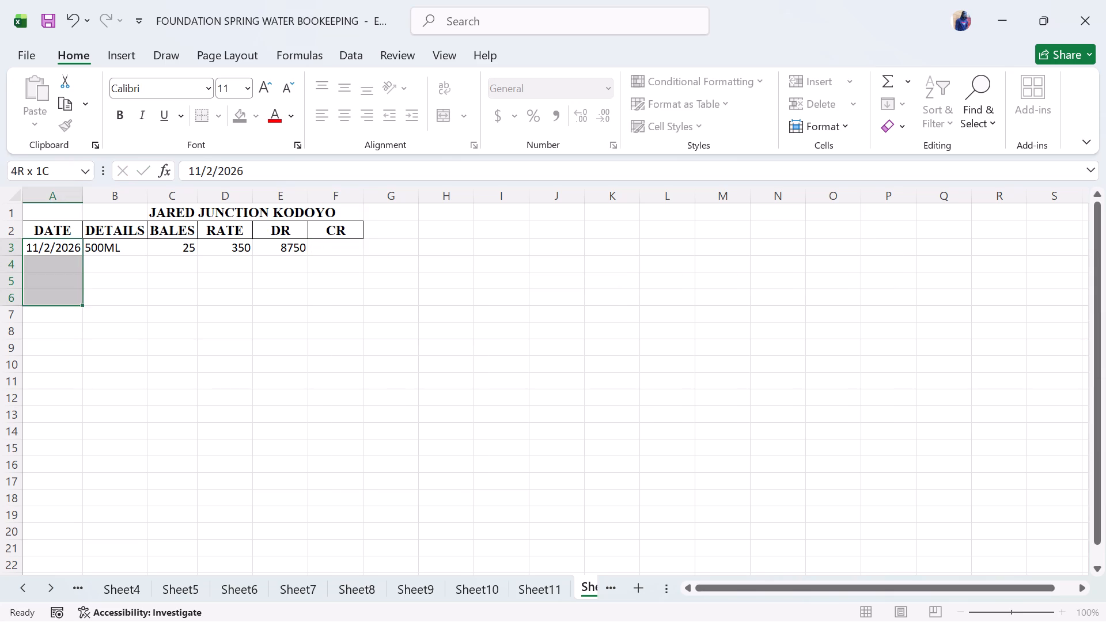
drag(70, 304, 71, 332)
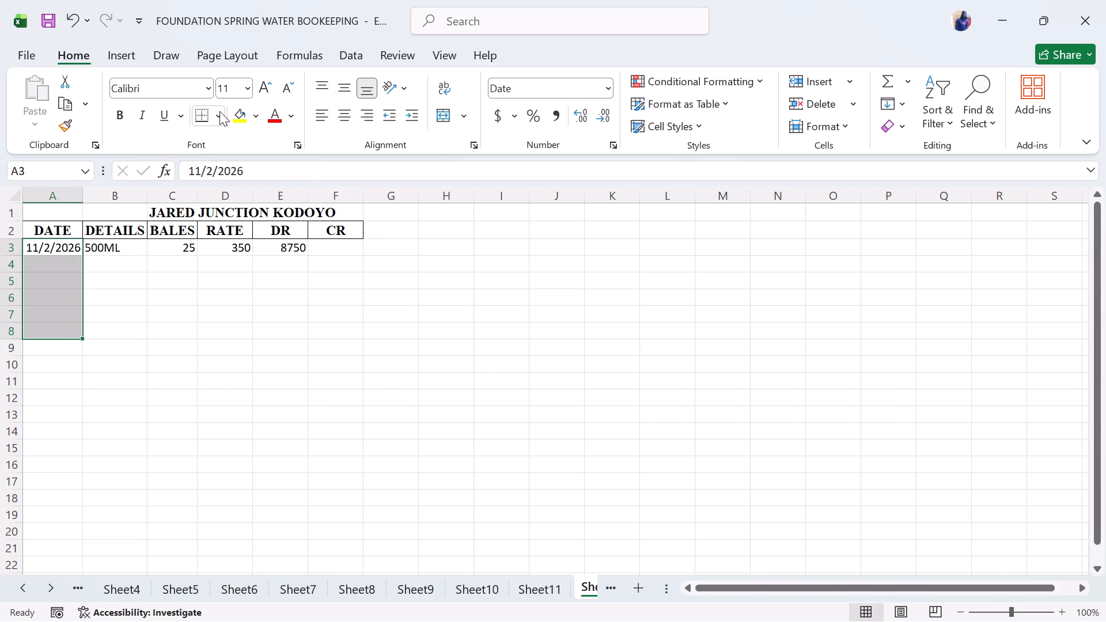
click(219, 111)
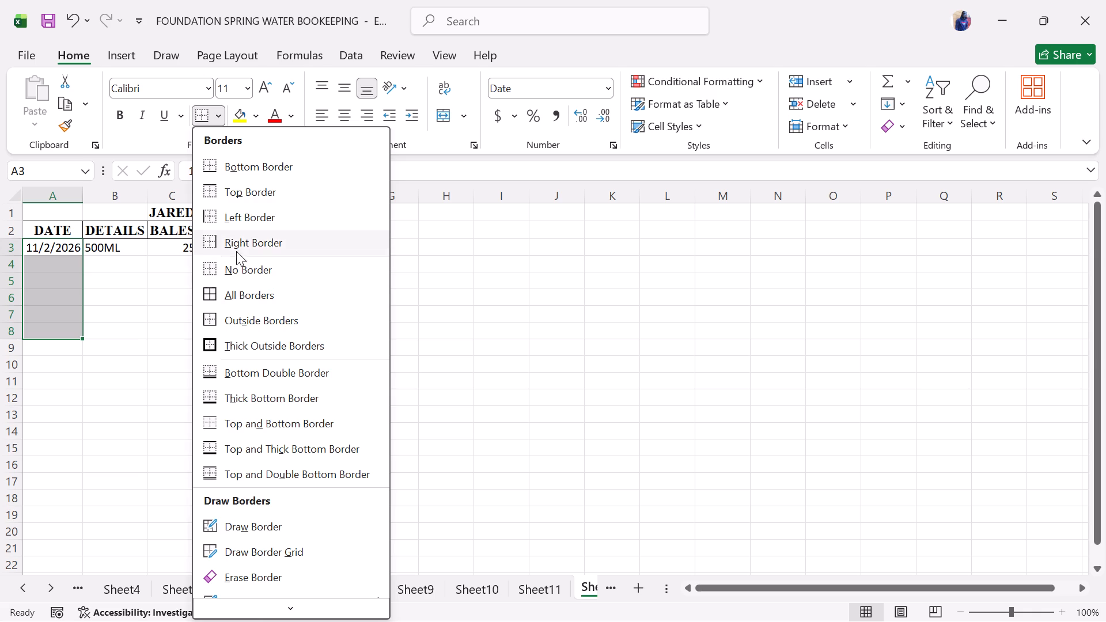
click(238, 244)
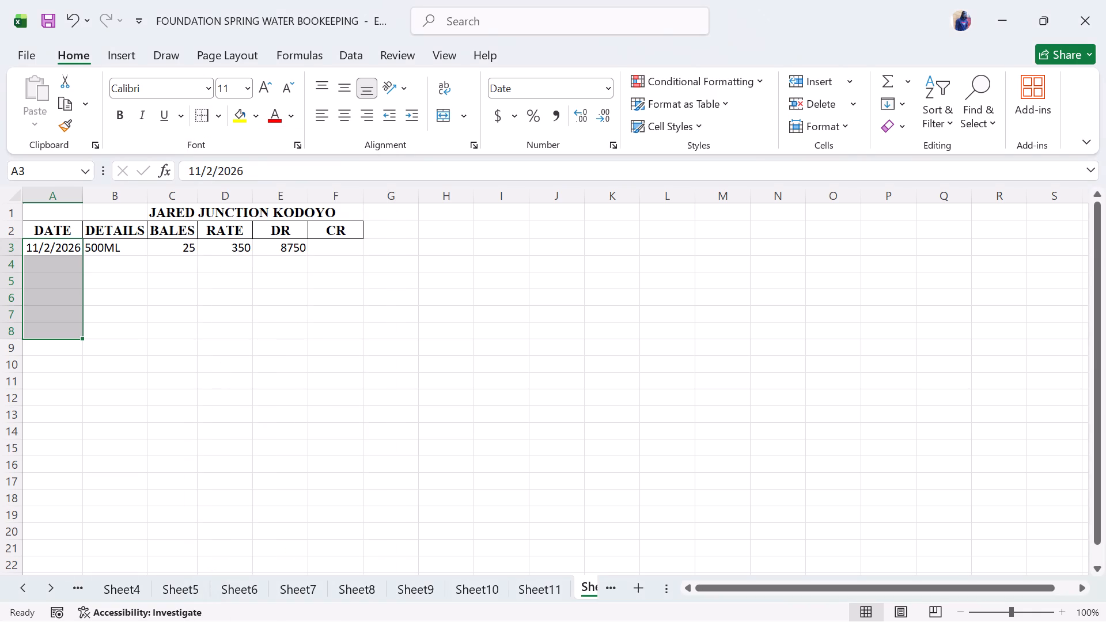
drag(130, 249, 123, 332)
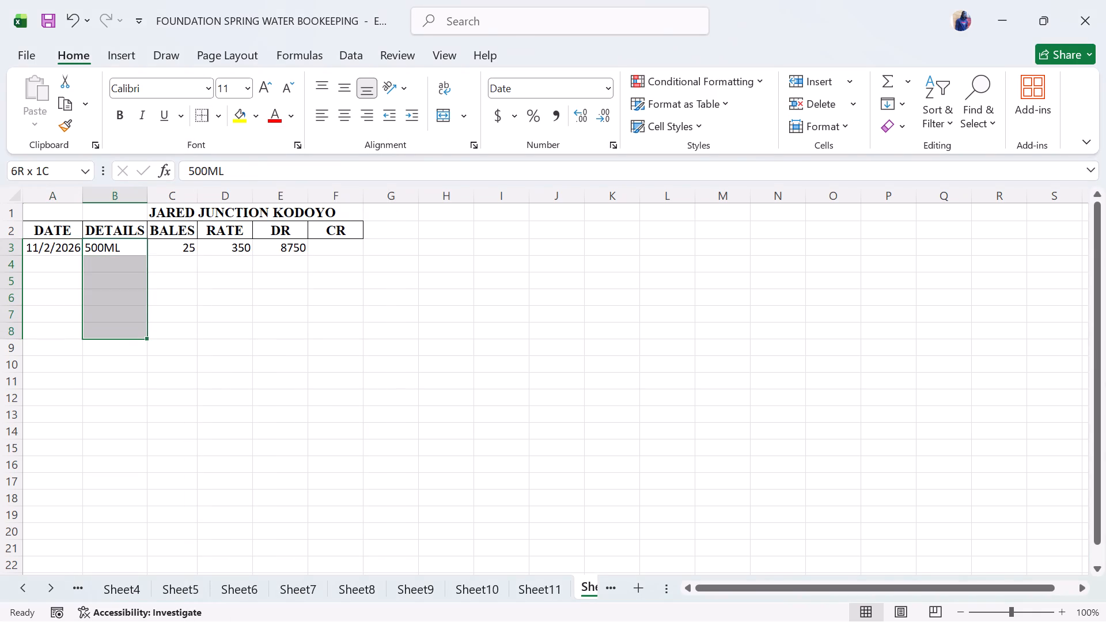
drag(123, 332, 123, 333)
click(202, 116)
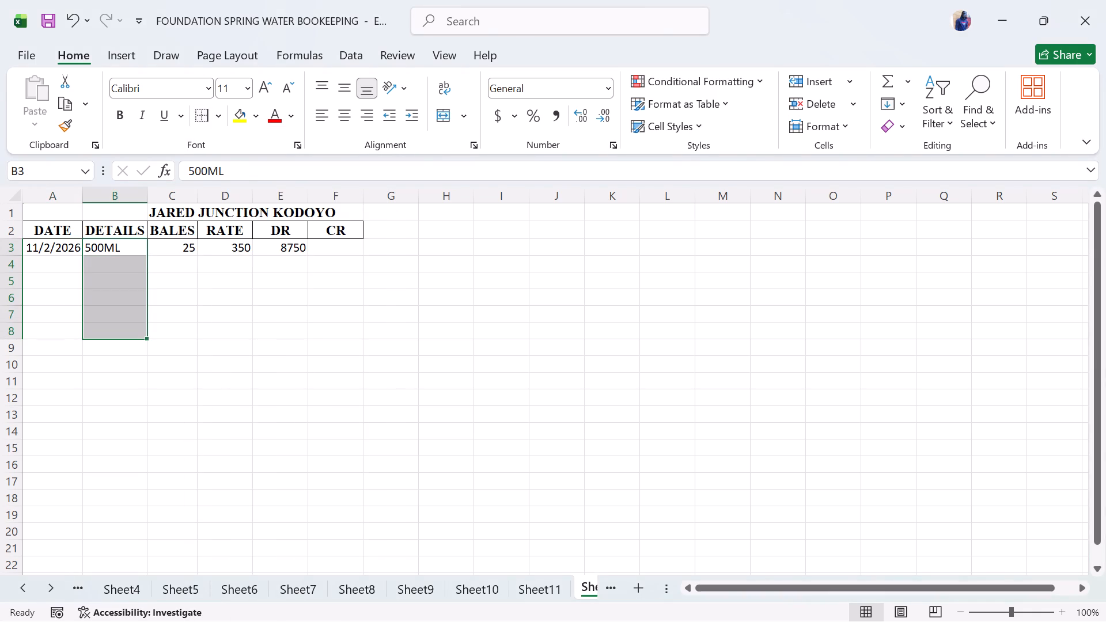
drag(180, 242, 173, 328)
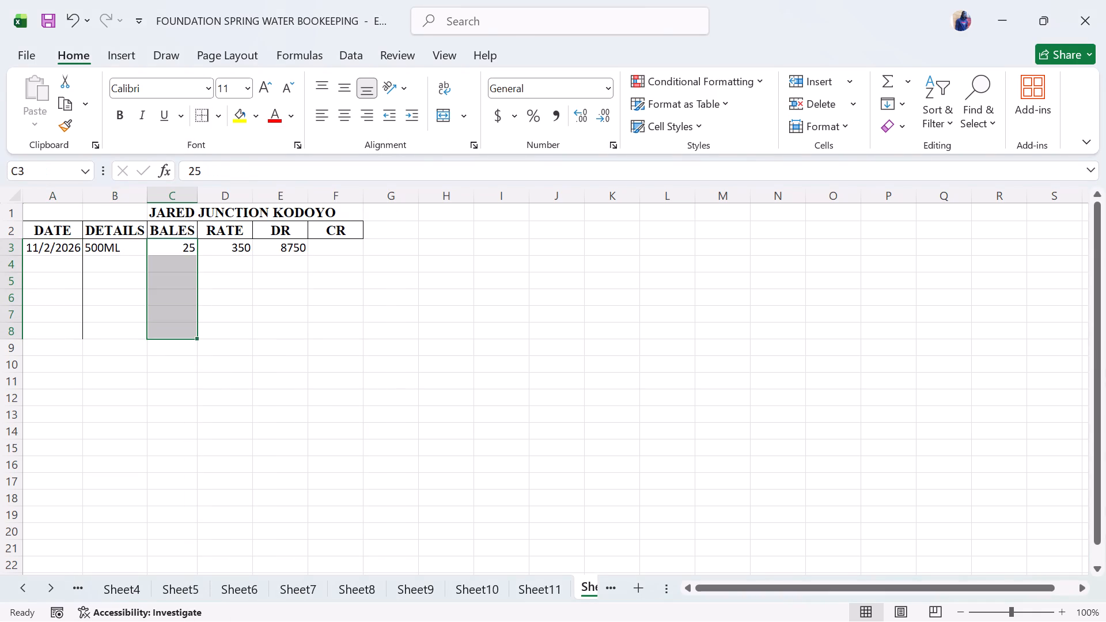
click(199, 112)
drag(228, 248, 226, 331)
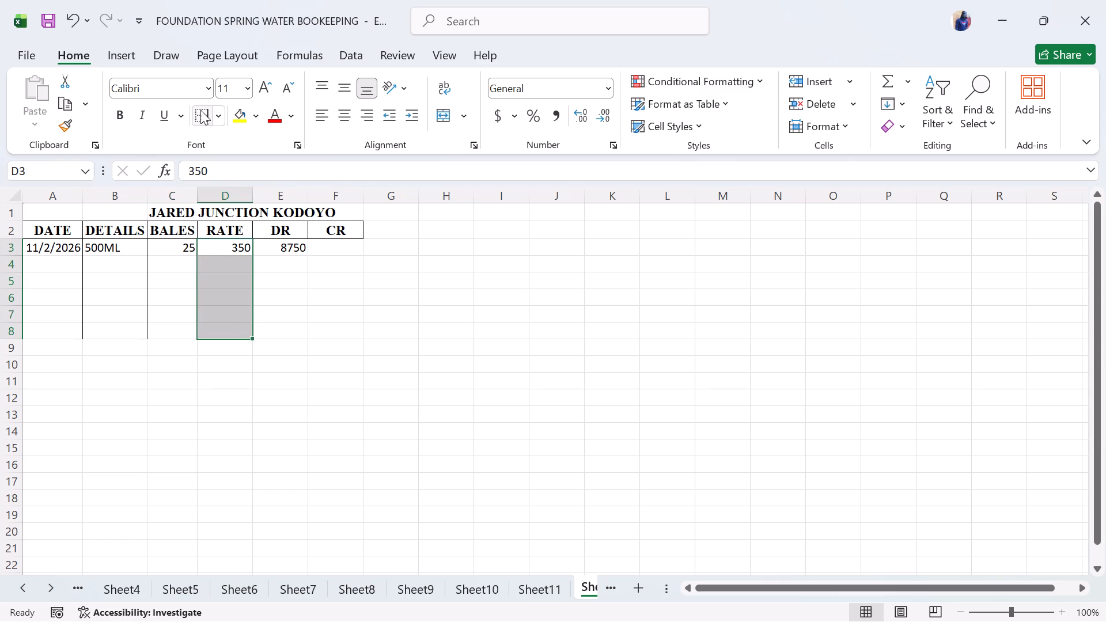
click(200, 110)
drag(294, 246, 281, 327)
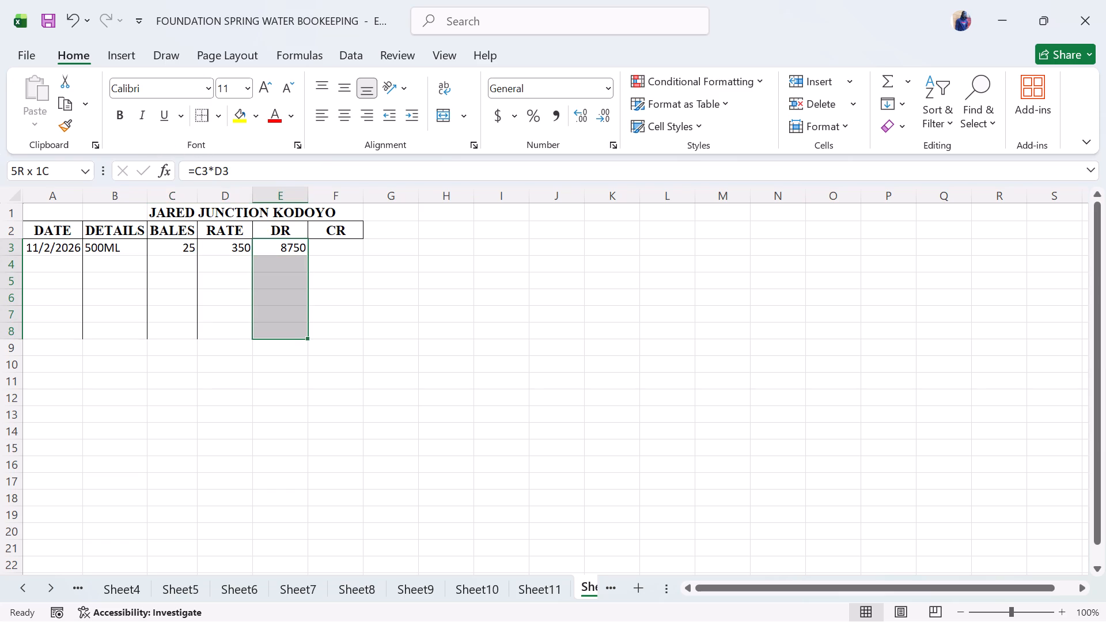
drag(281, 327, 281, 328)
click(200, 112)
key(ctrl+a)
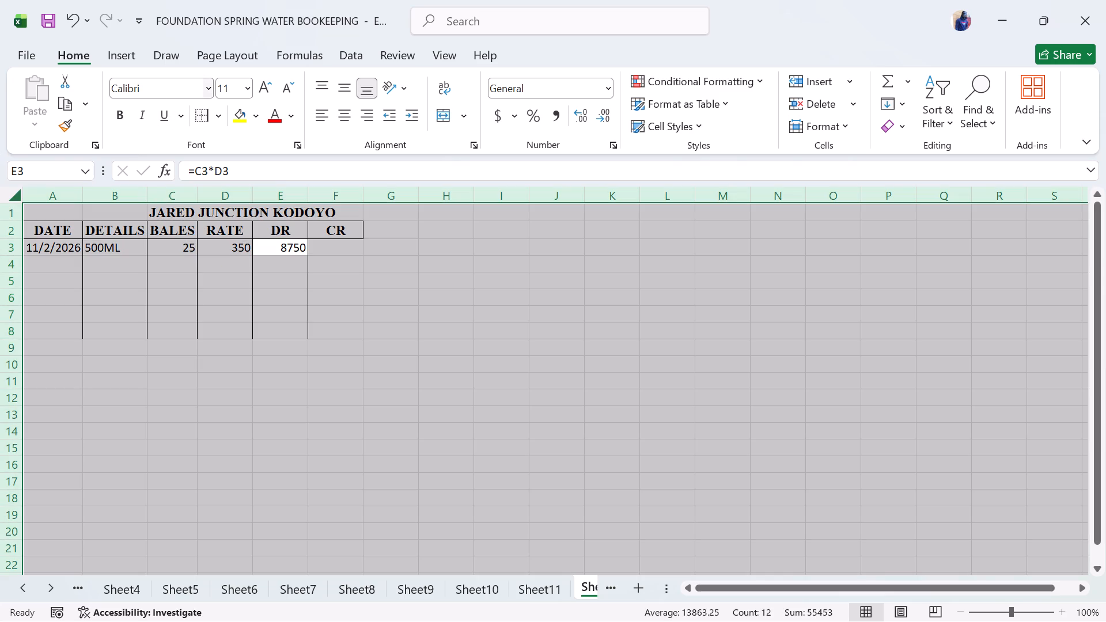
click(161, 86)
text(TIMS)
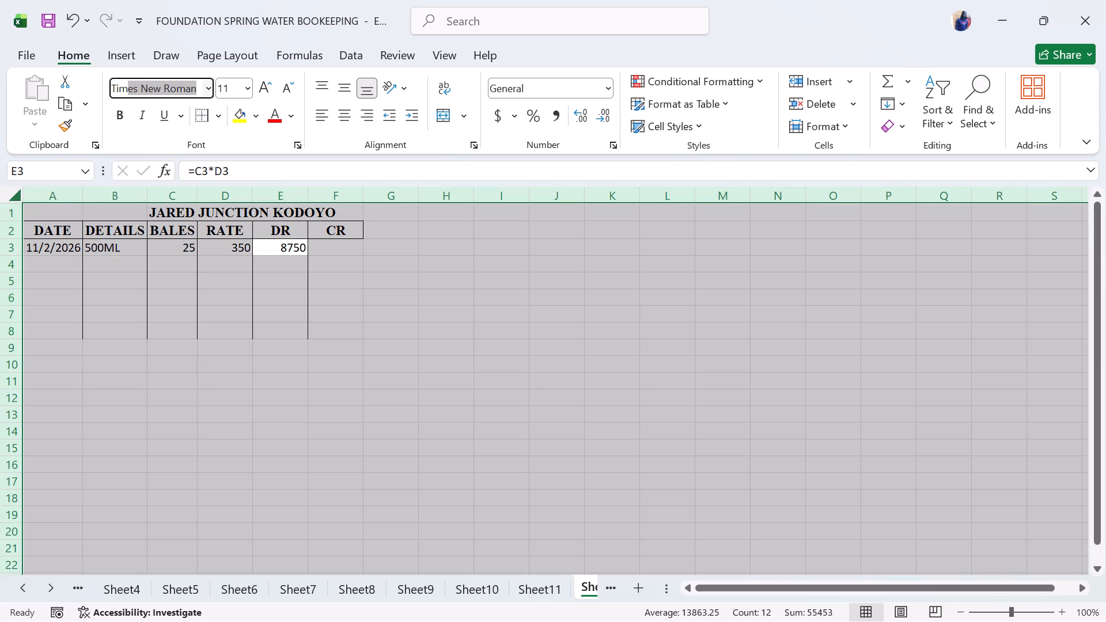
key(BackSpace)
text(ES)
click(237, 86)
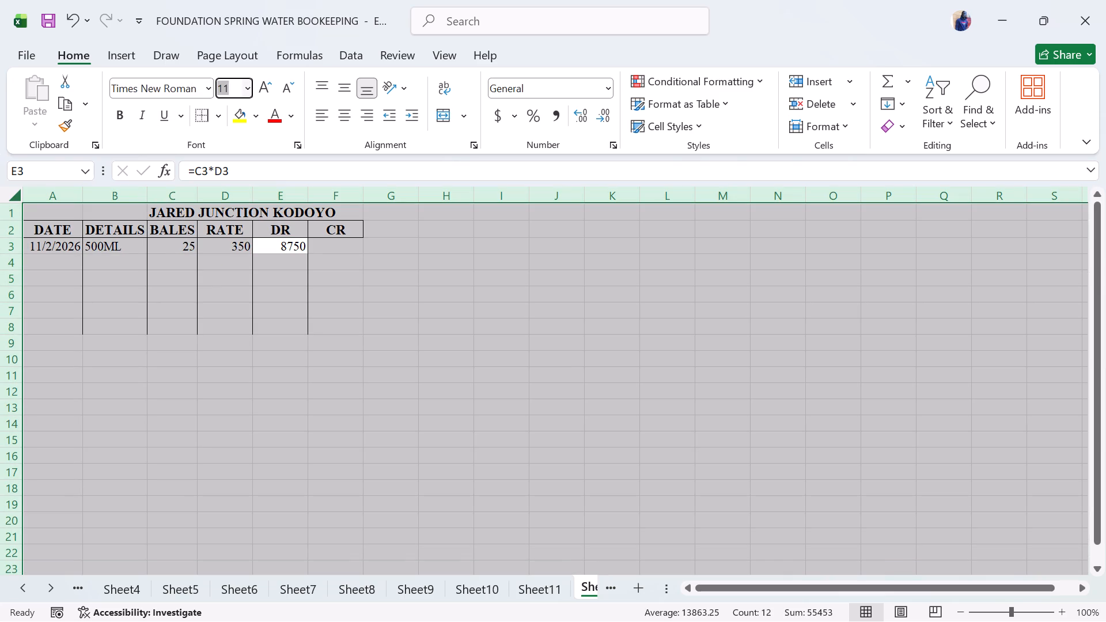
click(319, 250)
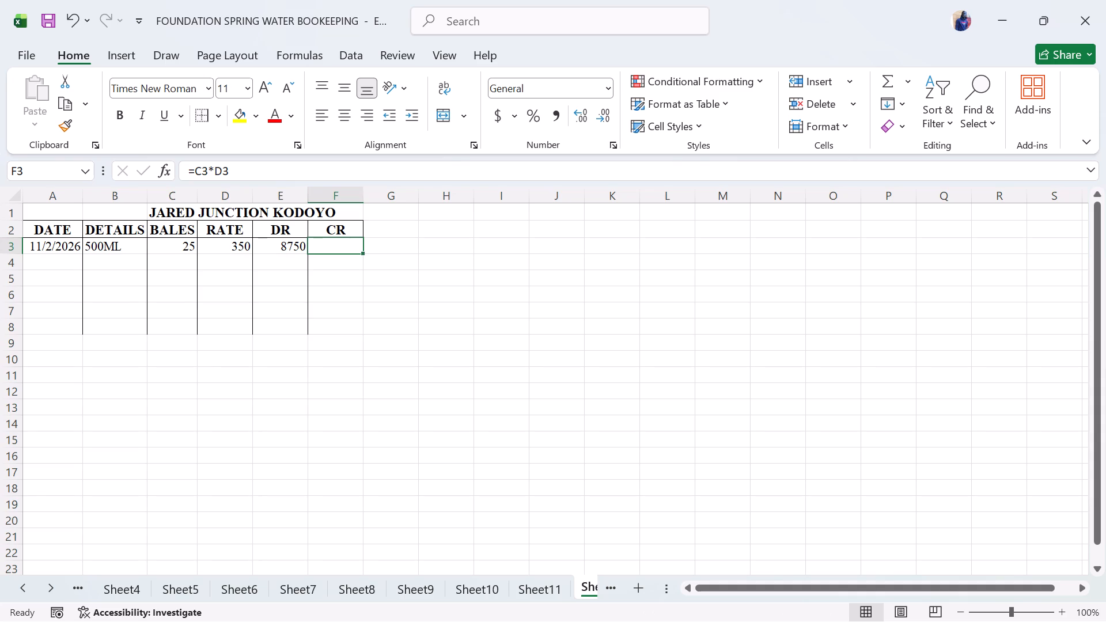
key(ctrl+a)
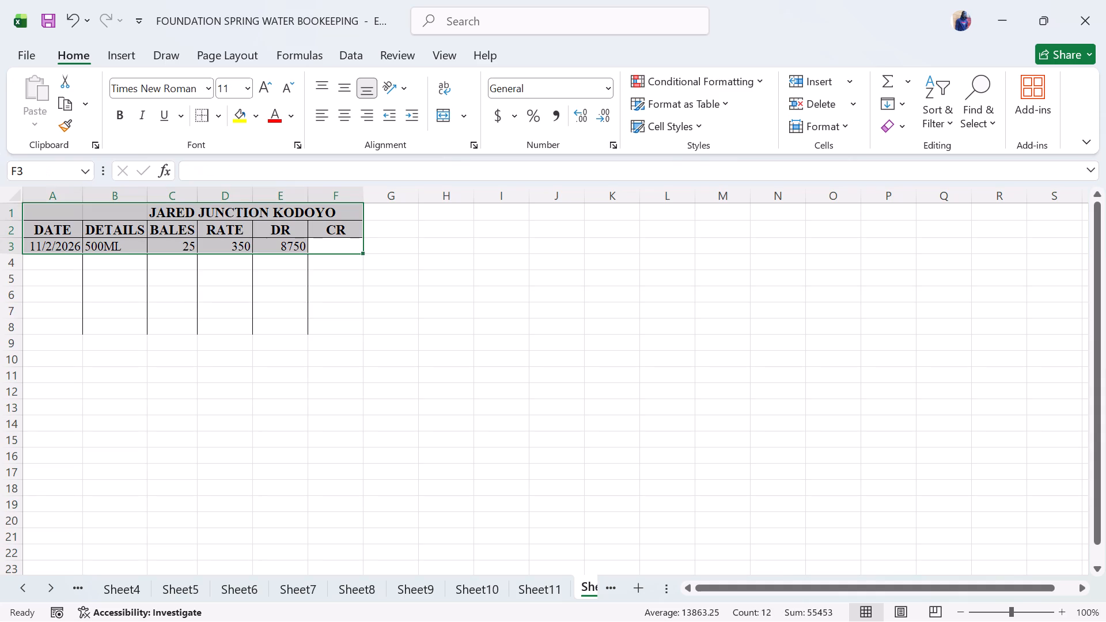
click(234, 263)
Add a bottom border across A8:F8 to close off the account table.
drag(48, 325, 326, 331)
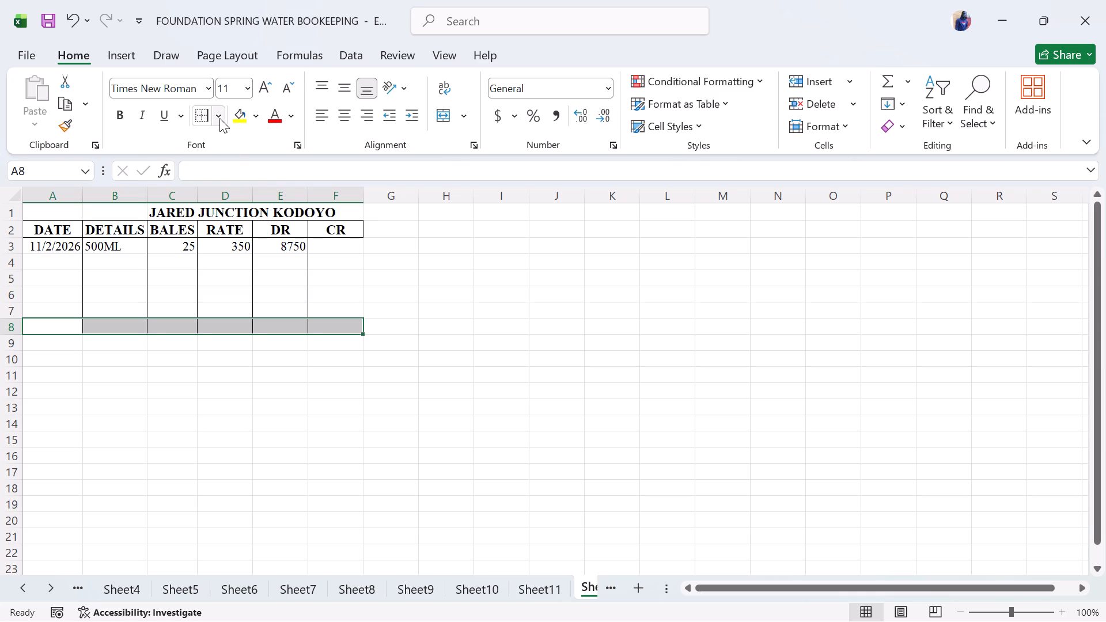
click(222, 120)
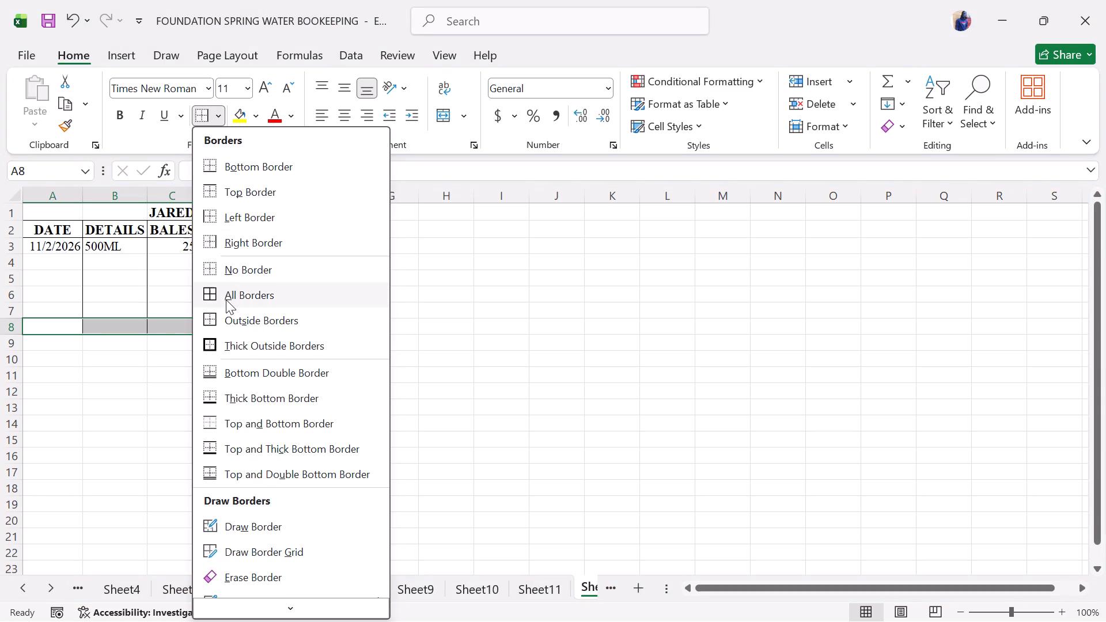
click(232, 171)
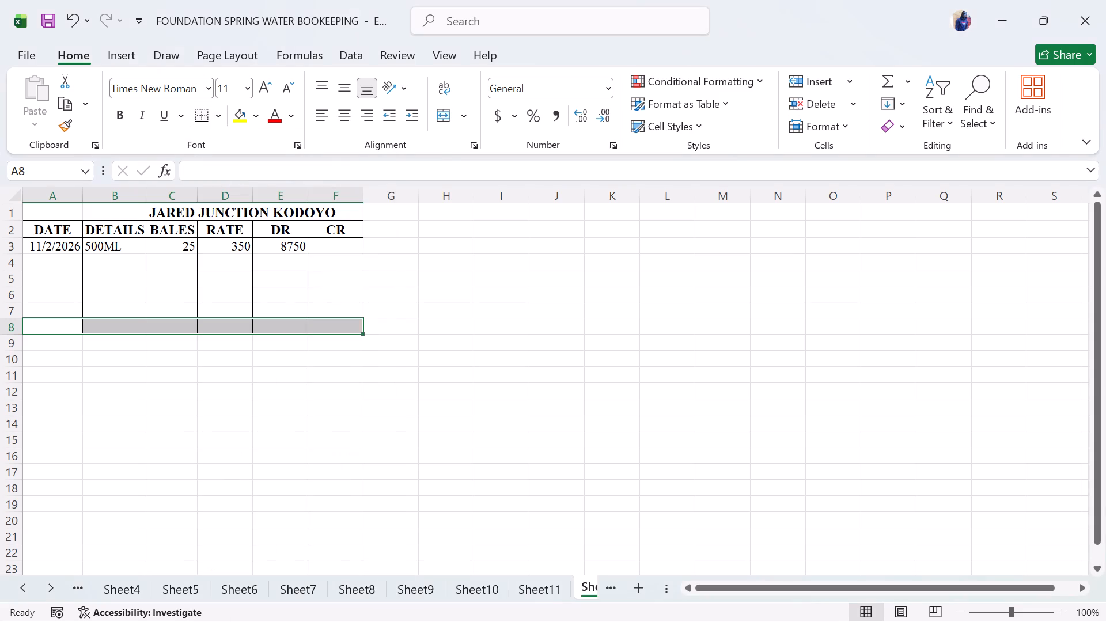
click(307, 256)
Add a right border down the CR column from F2 to F8.
drag(331, 235, 336, 344)
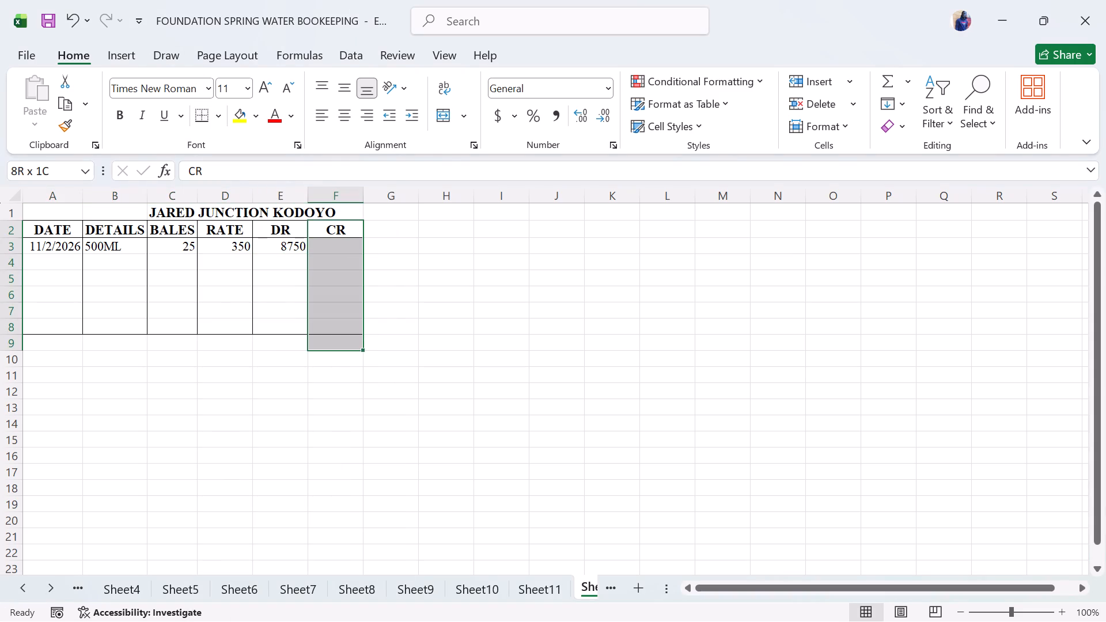
drag(336, 344, 336, 328)
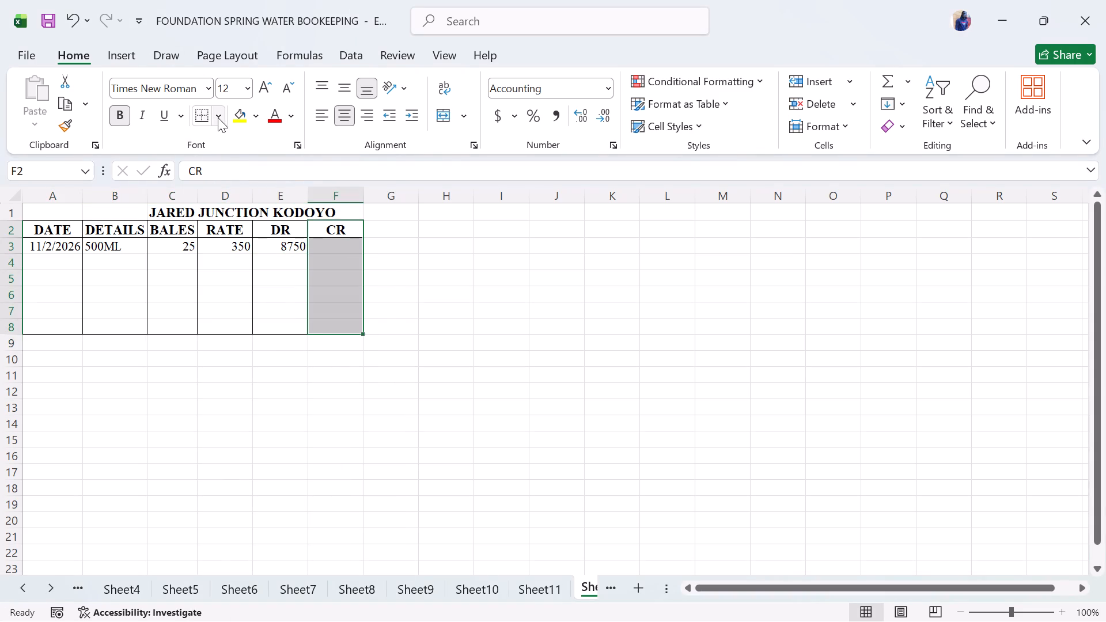
click(218, 117)
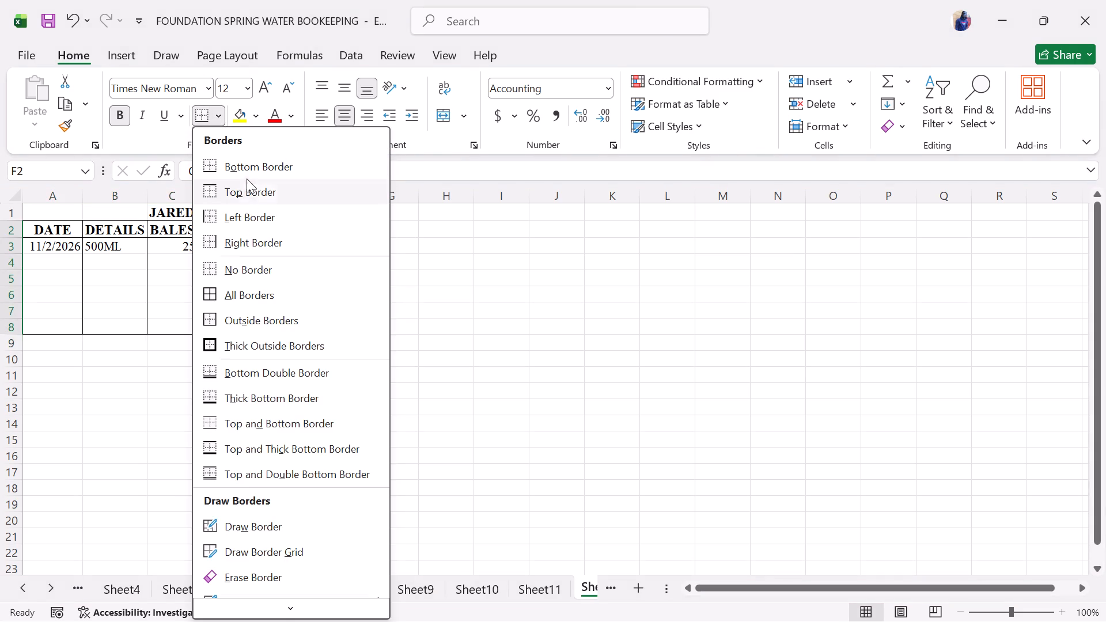
click(247, 238)
click(357, 255)
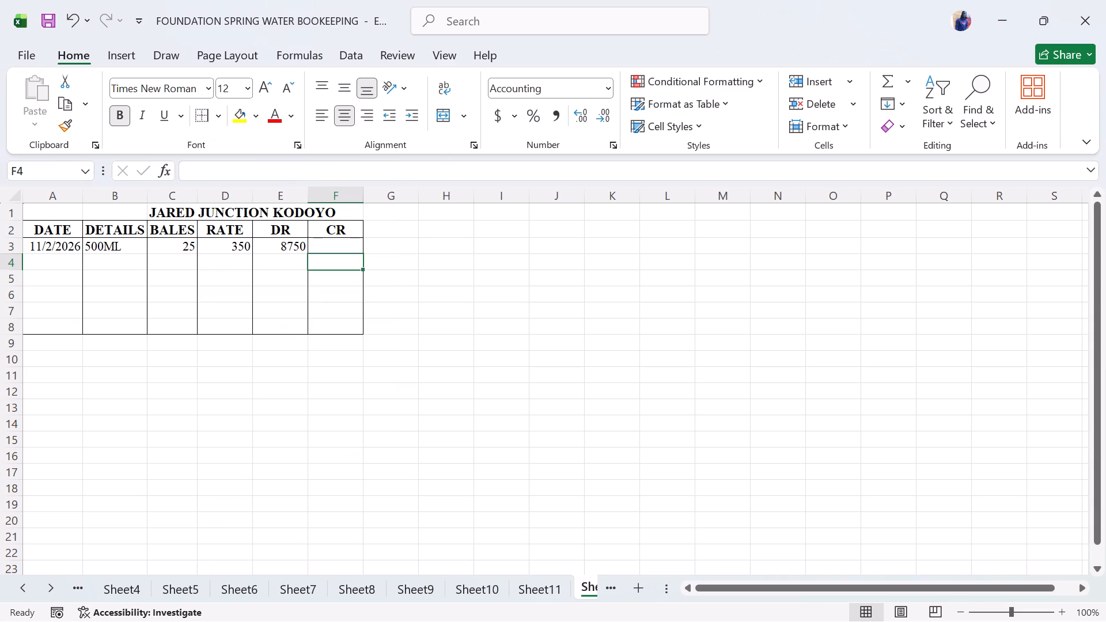
Format the RATE, DR and CR columns in D2:F8 as Accounting with the KES currency symbol.
drag(216, 230, 293, 268)
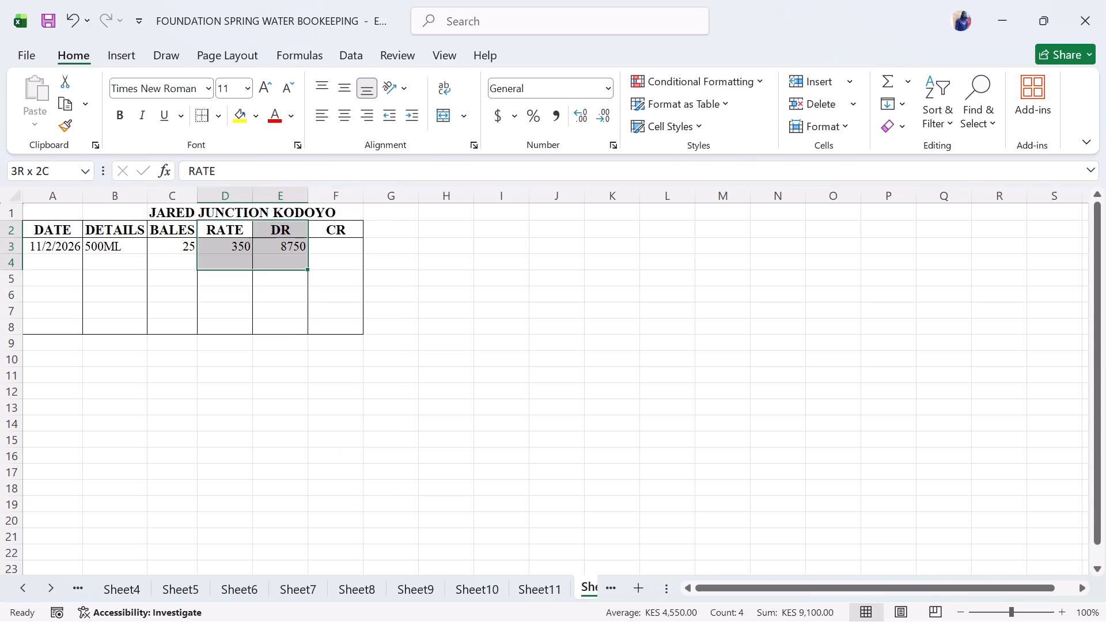
drag(293, 268, 337, 323)
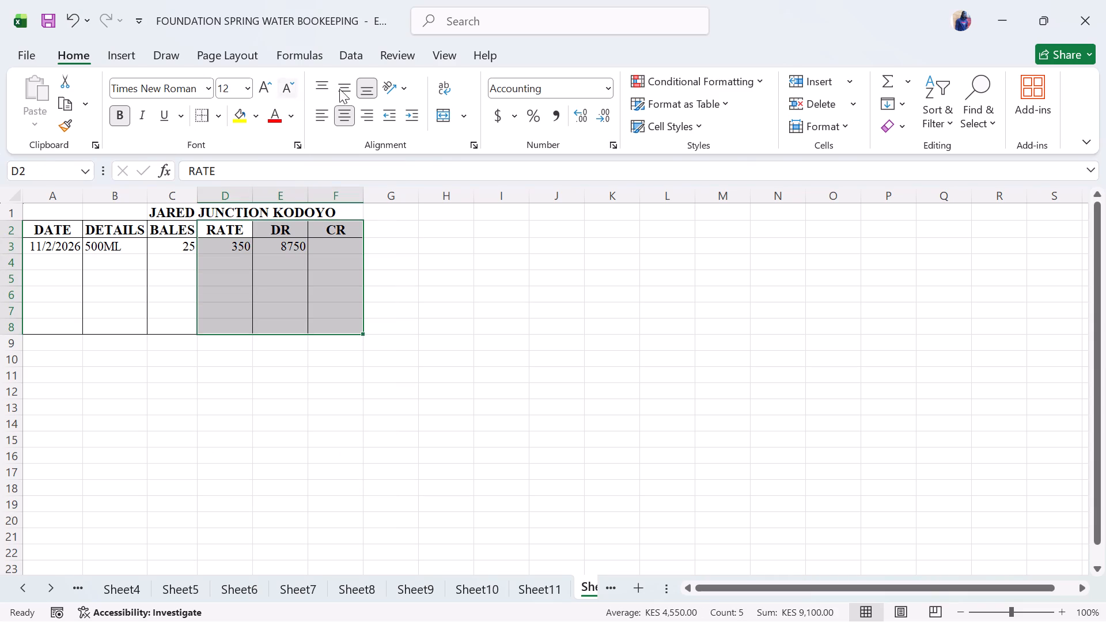
click(510, 116)
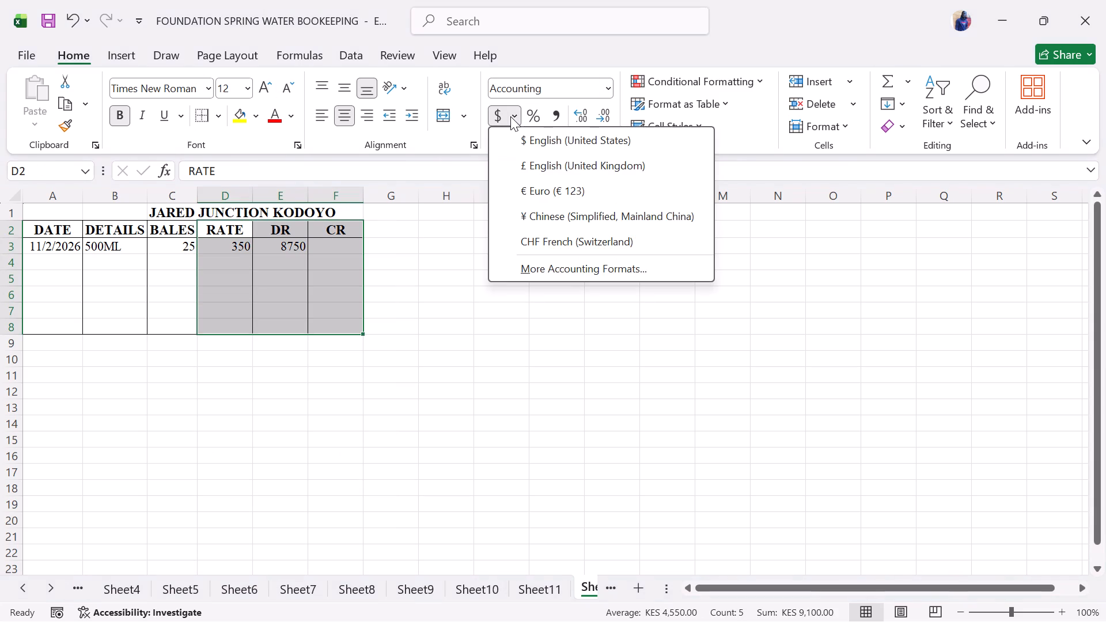
click(558, 267)
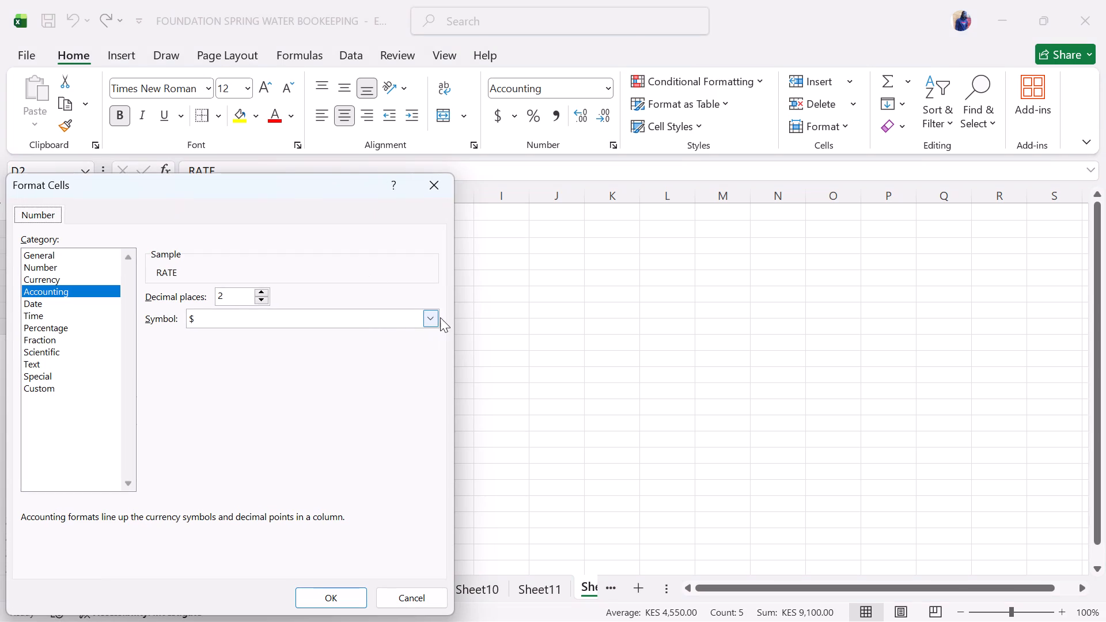
click(431, 317)
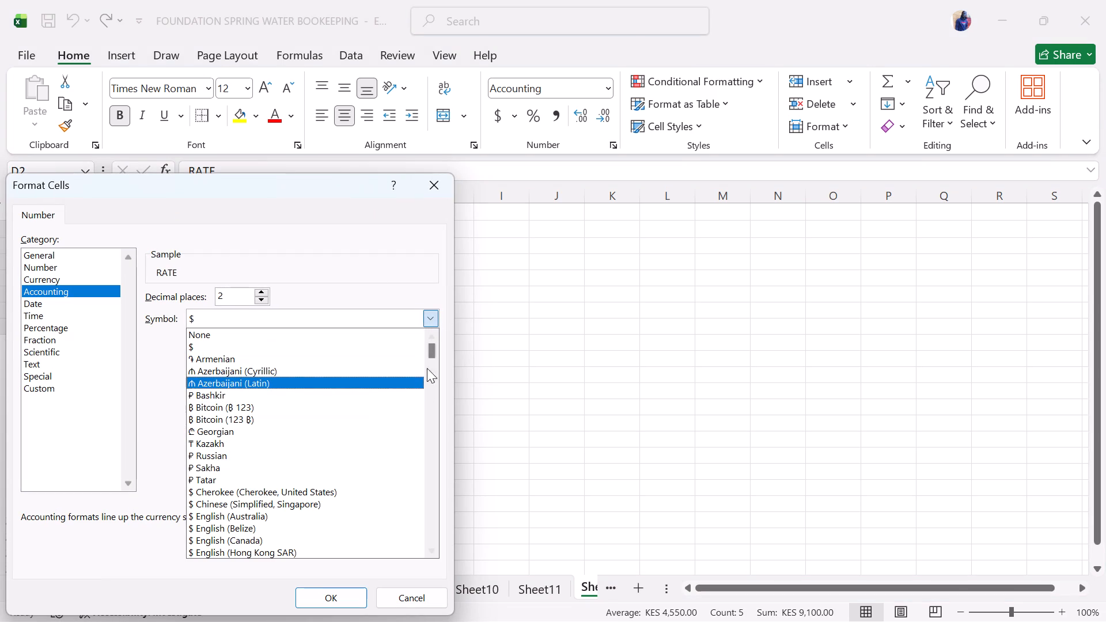
drag(433, 347, 430, 436)
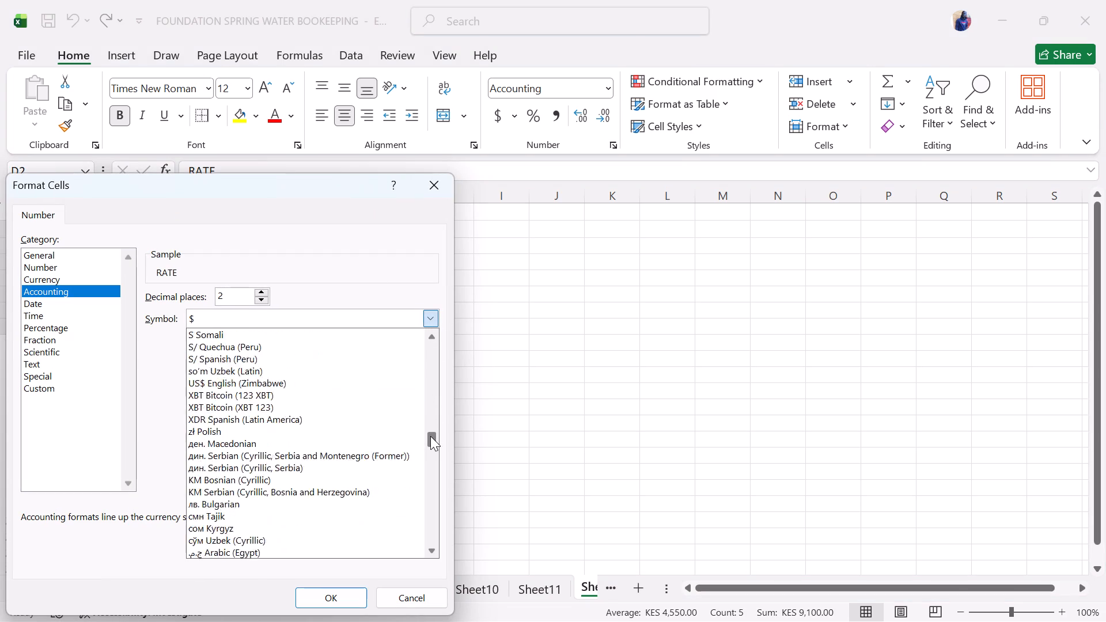
drag(430, 436, 430, 466)
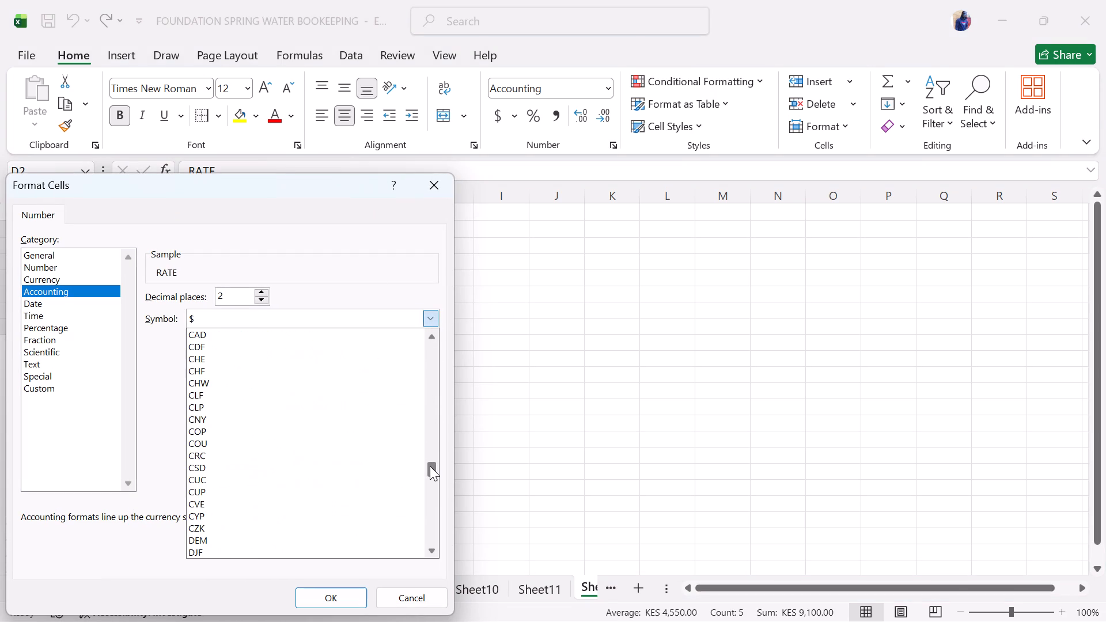
drag(430, 466, 429, 487)
click(274, 373)
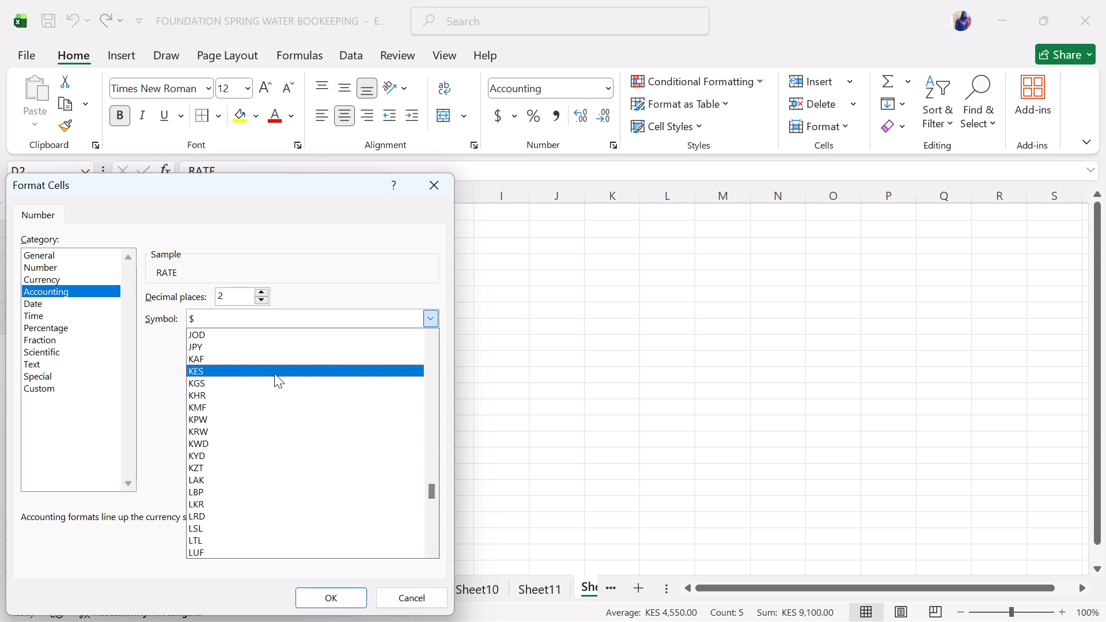
click(326, 590)
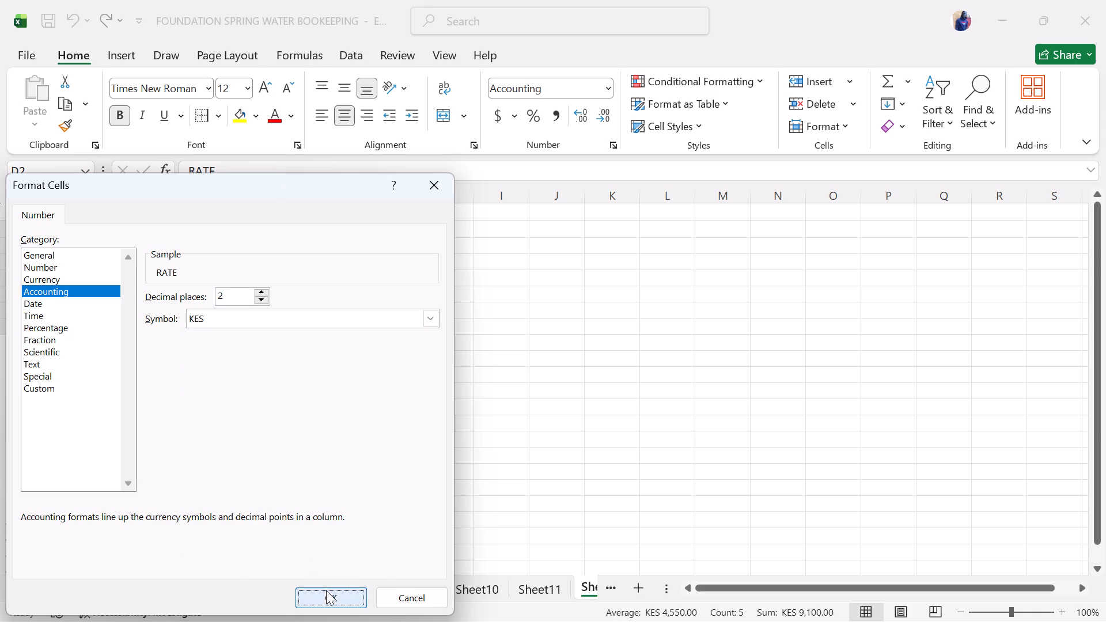
click(402, 380)
click(374, 249)
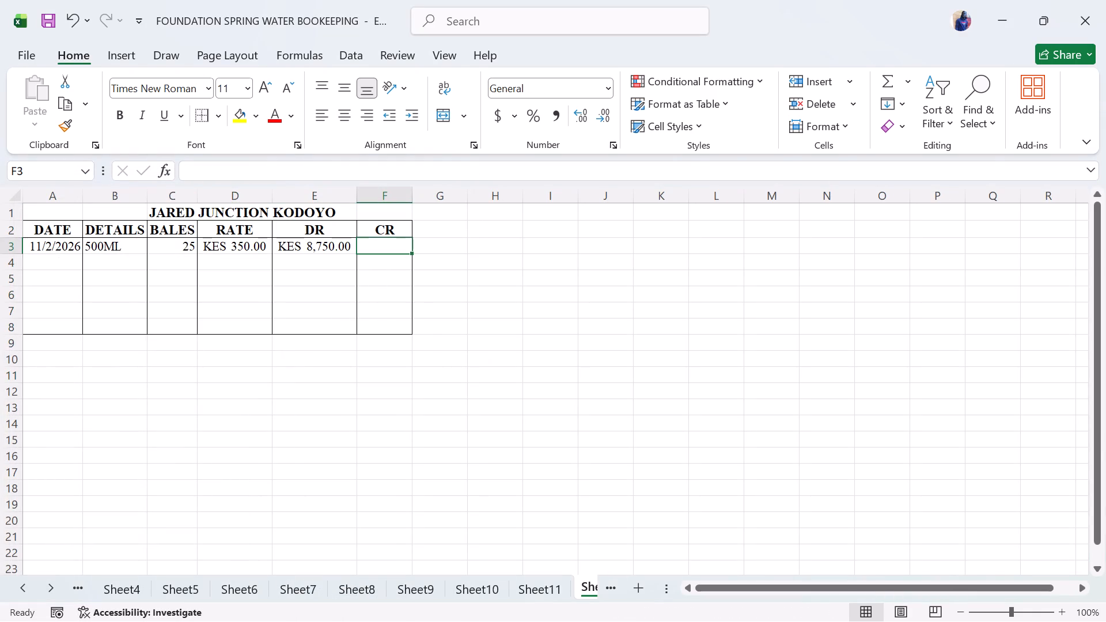
click(320, 325)
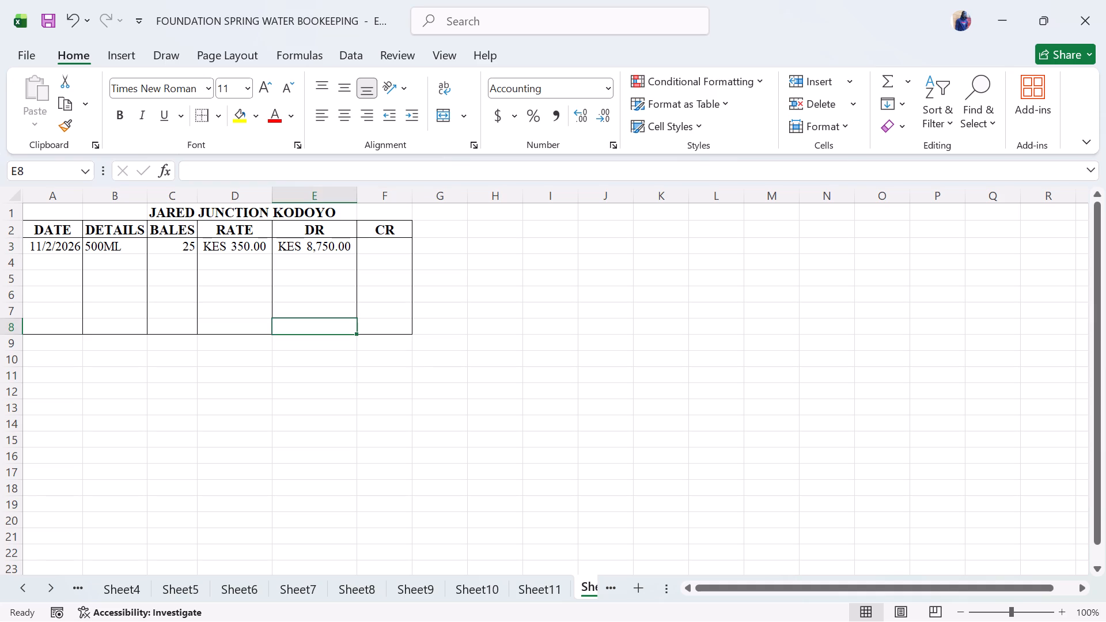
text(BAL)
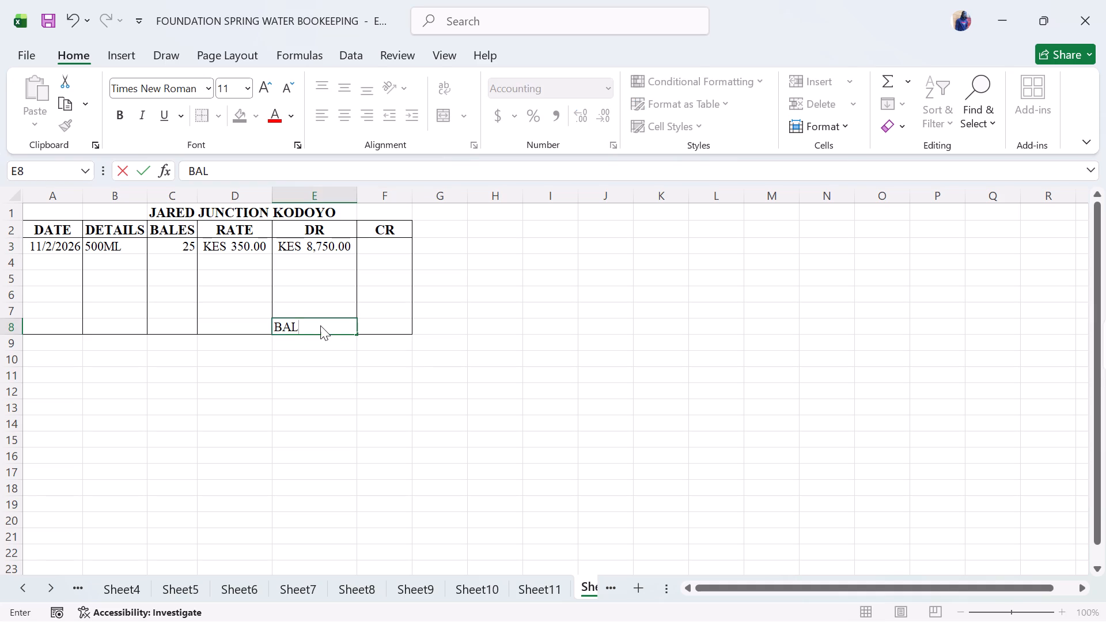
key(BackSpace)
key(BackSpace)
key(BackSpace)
Enter the label Bal in cell E9, directly below the DR column of the account table.
click(320, 343)
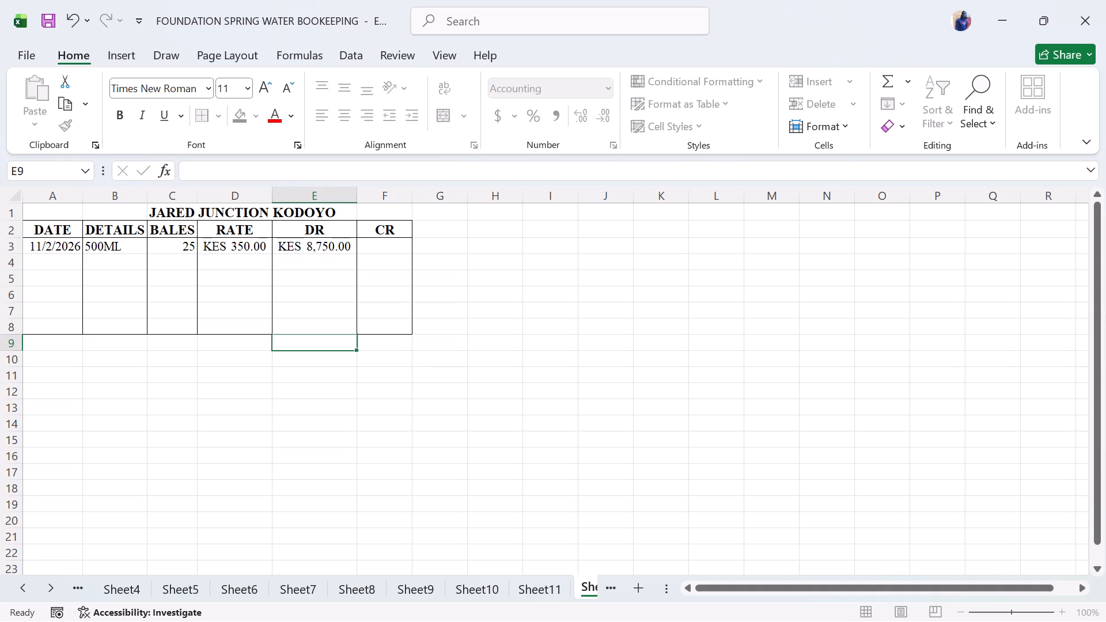
key(BackSpace)
key(BackSpace)
key(BackSpace)
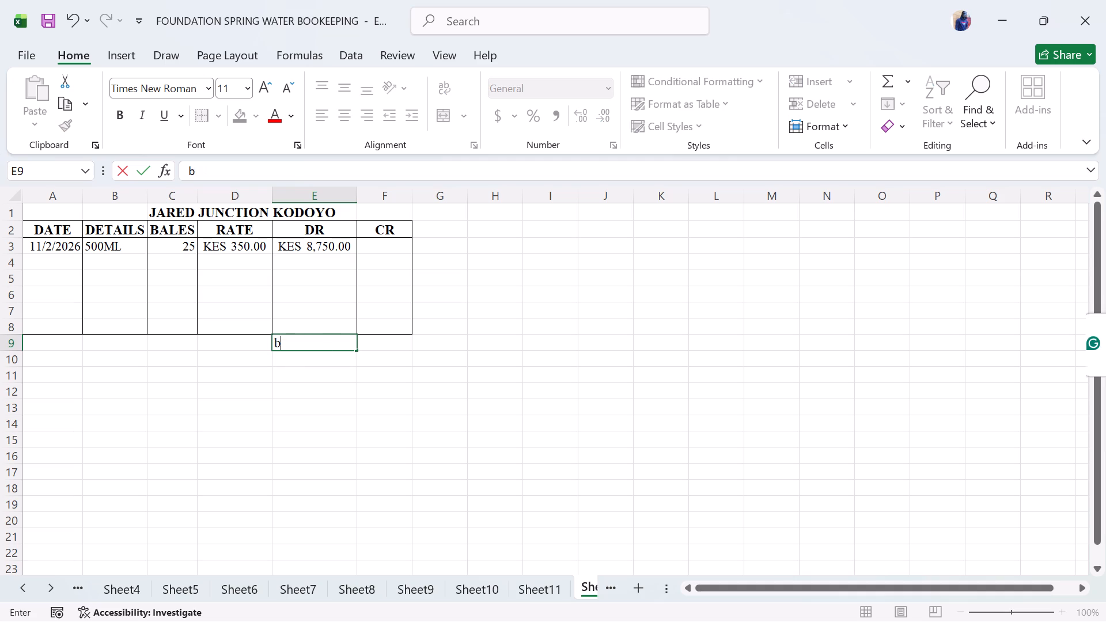
key(BackSpace)
key(a)
key(BackSpace)
key(BackSpace)
key(b)
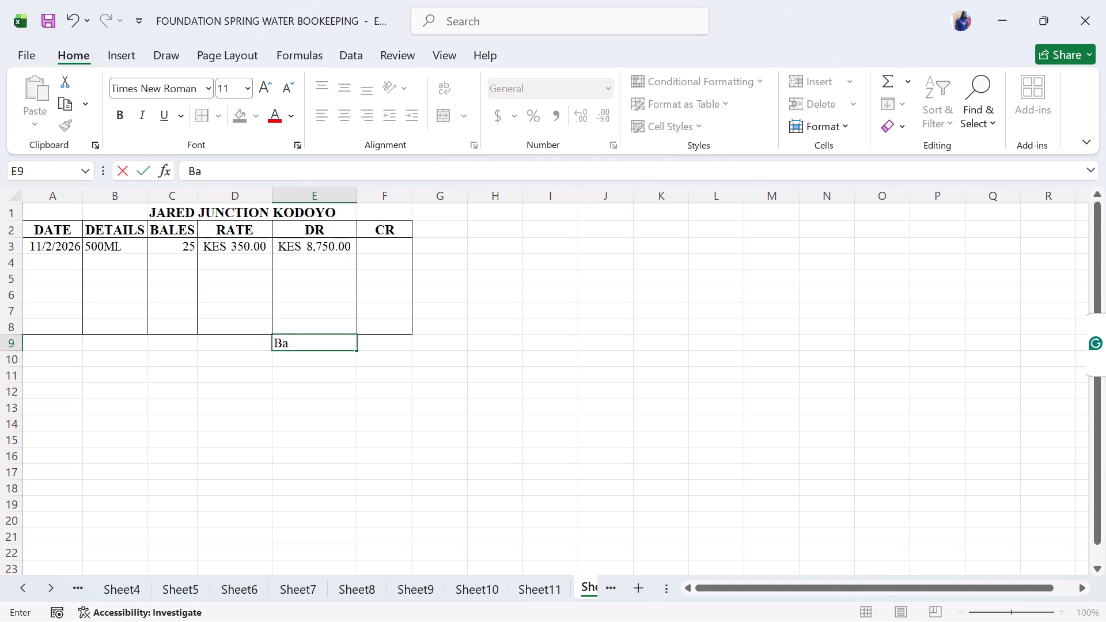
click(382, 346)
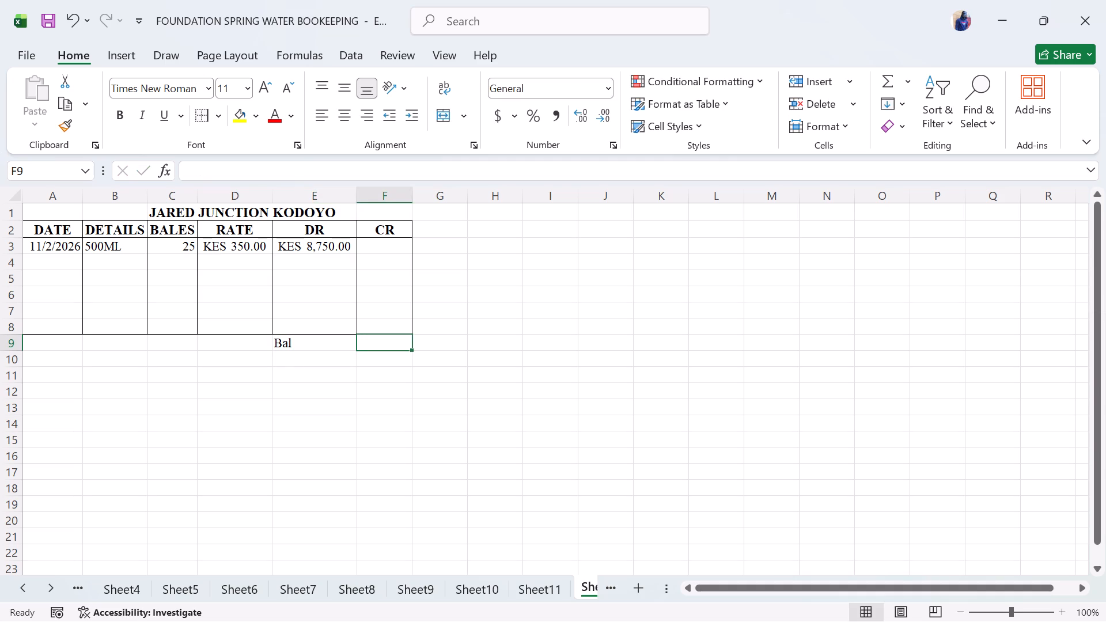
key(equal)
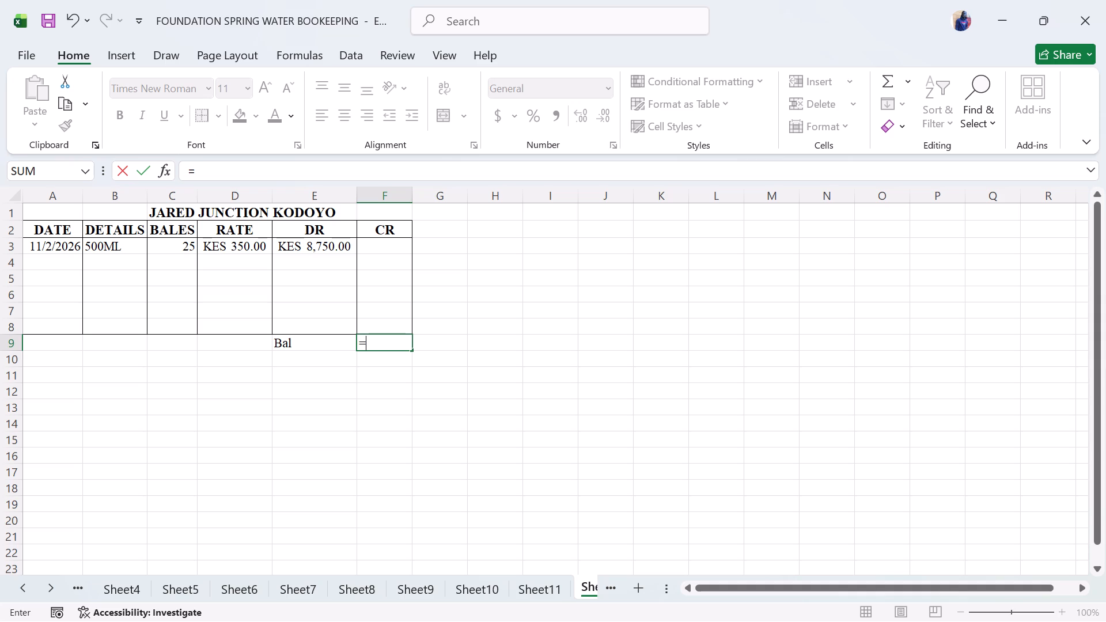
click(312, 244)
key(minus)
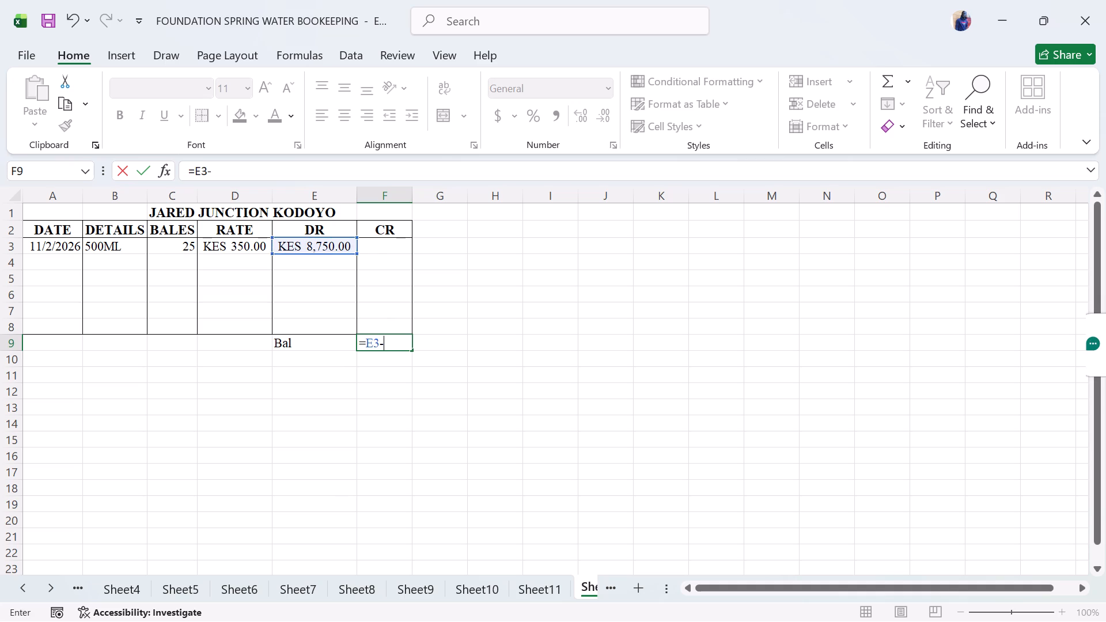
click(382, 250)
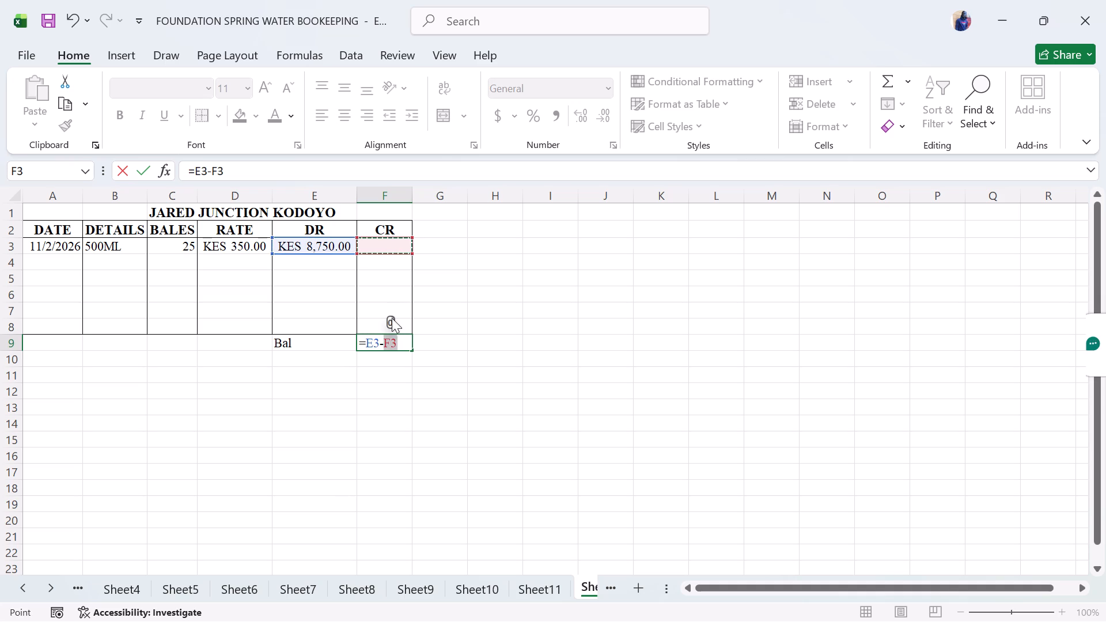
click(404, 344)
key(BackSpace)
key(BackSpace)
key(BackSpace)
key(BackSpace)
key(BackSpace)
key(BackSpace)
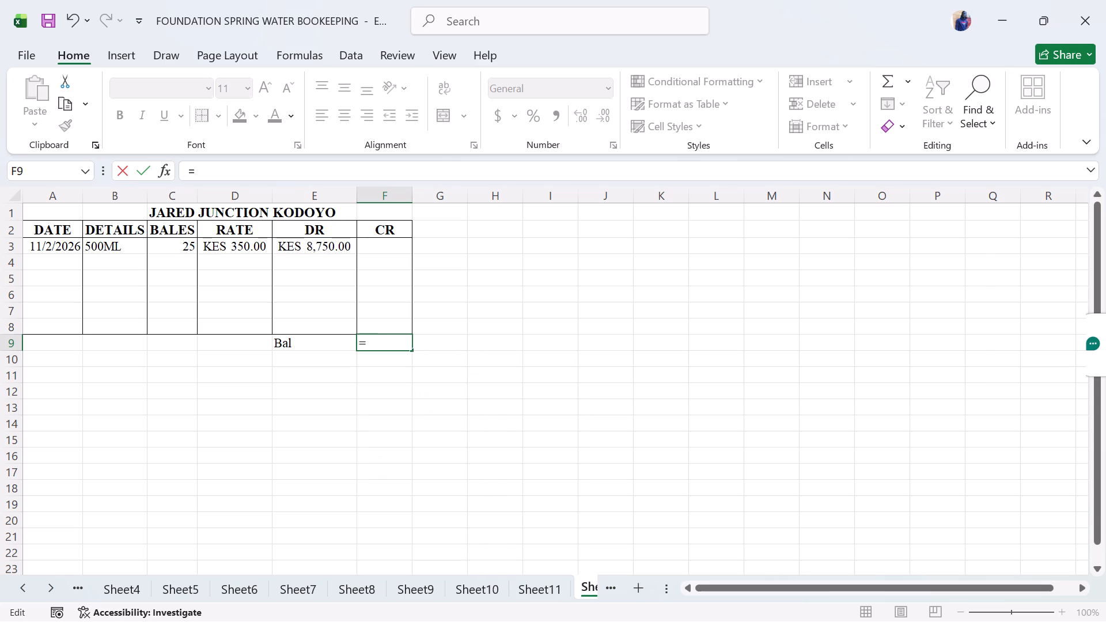
Total the DR column in E8 with a SUM formula covering E3 and E4:E7.
click(322, 329)
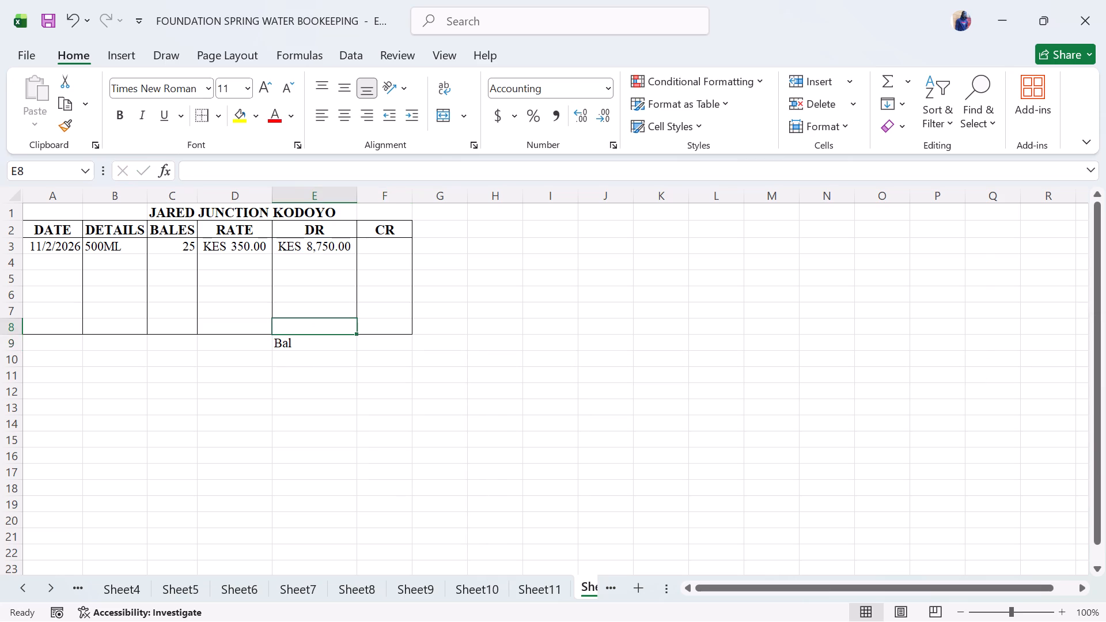
text(=sum)
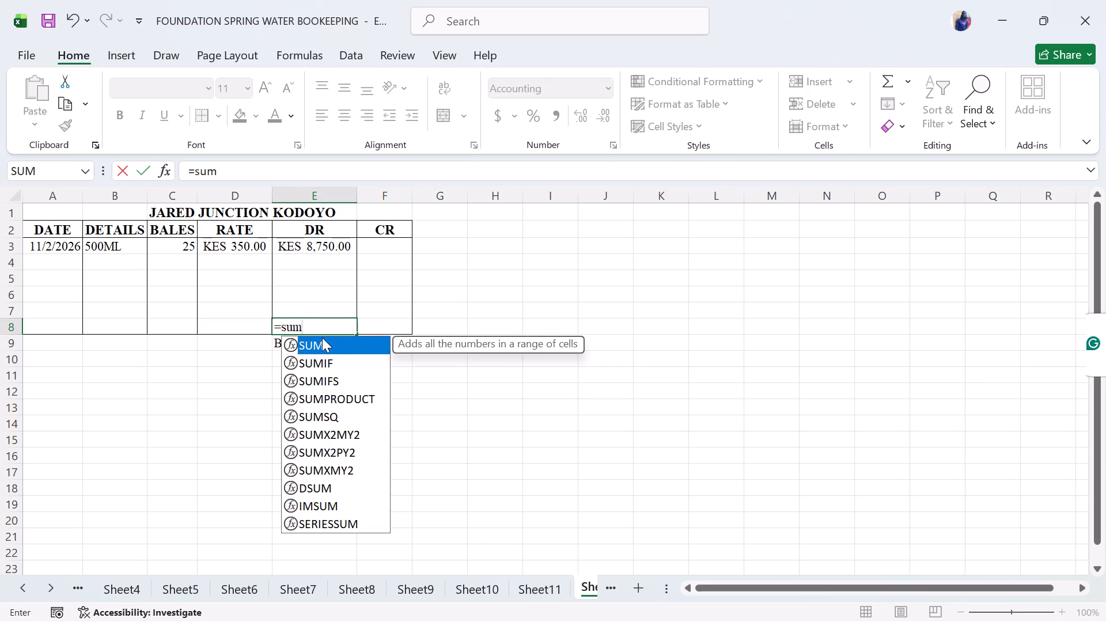
double_click(322, 340)
click(325, 245)
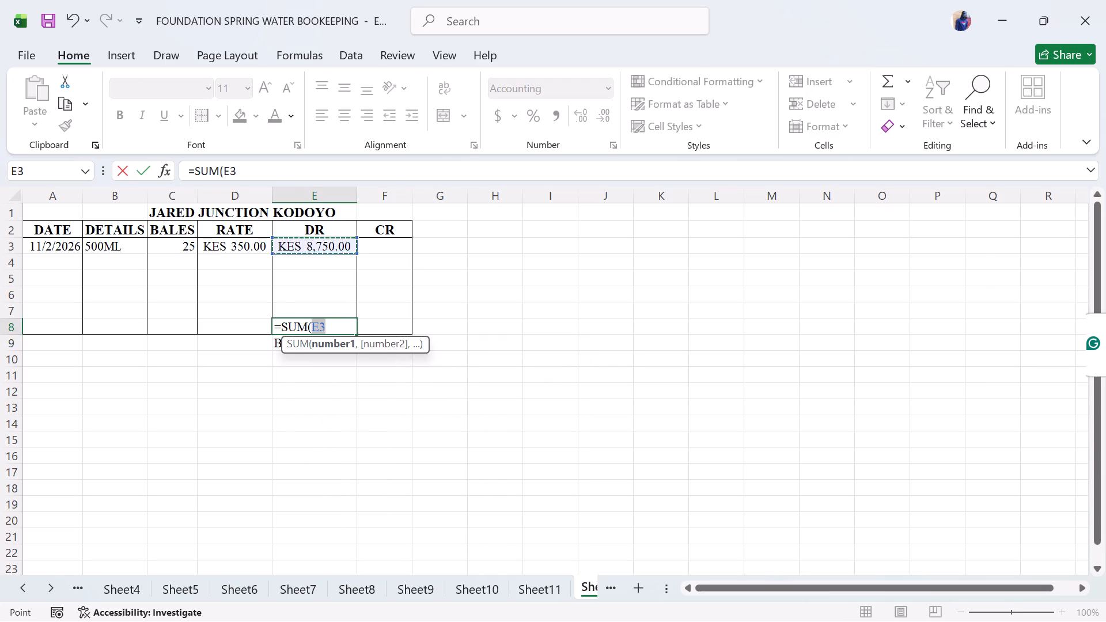
key(comma)
drag(324, 263, 320, 312)
key(Return)
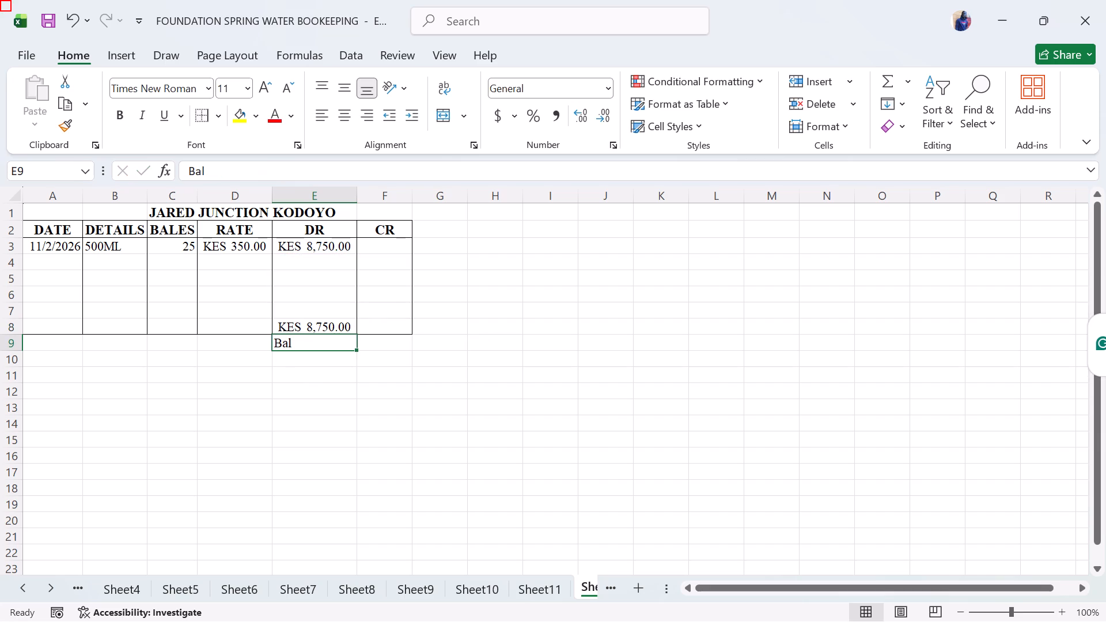
Total the CR column in F8 with a SUM formula covering F3 and F4:F7.
click(380, 327)
key(equal)
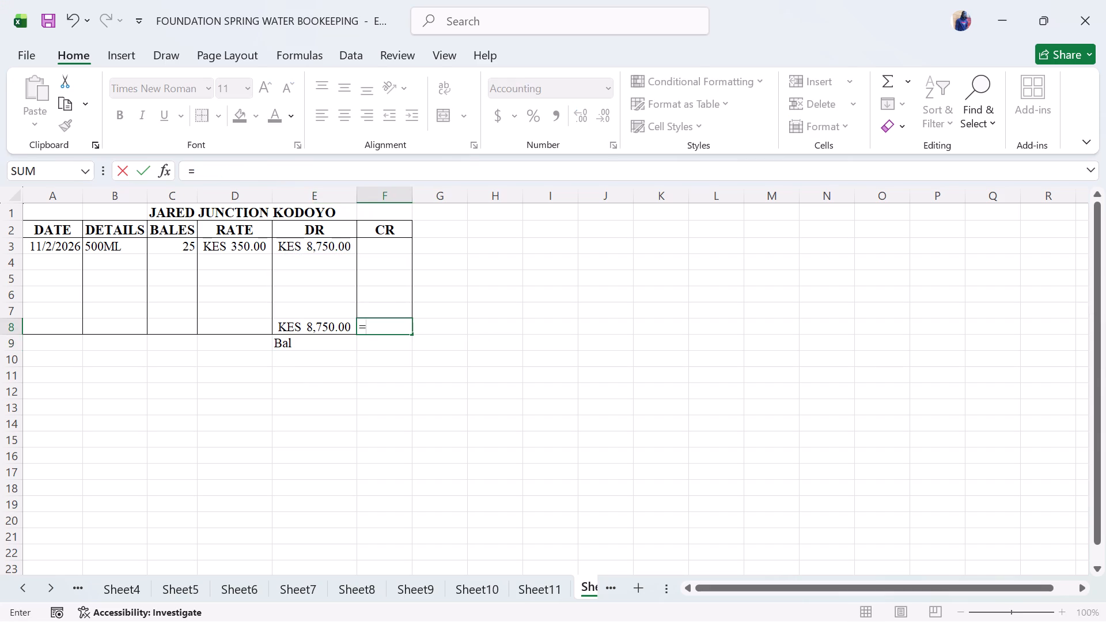
text(sum)
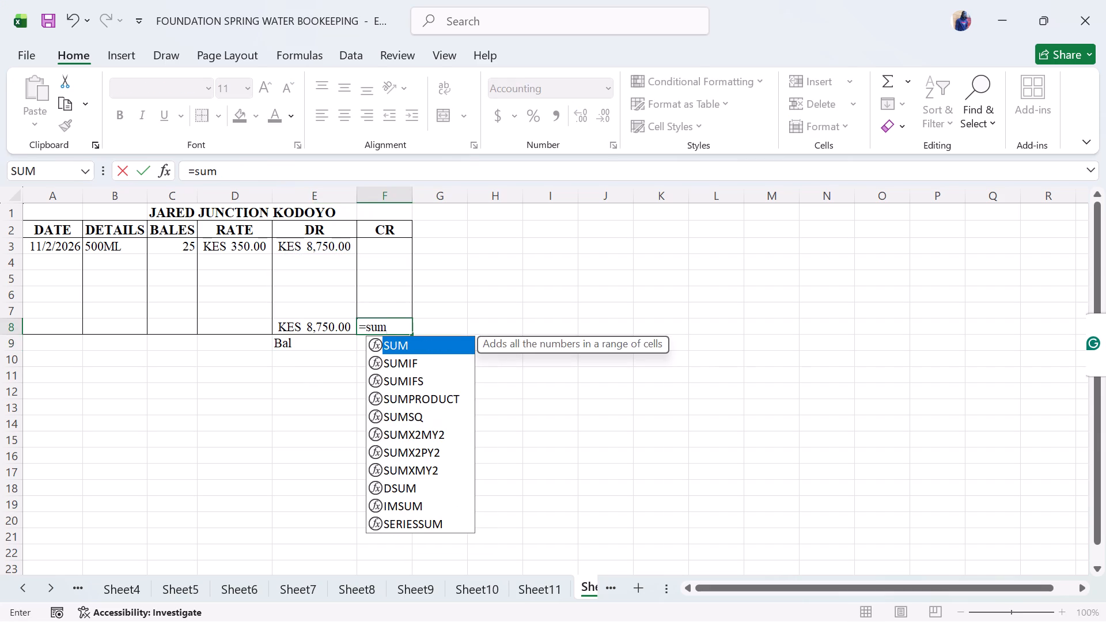
double_click(401, 343)
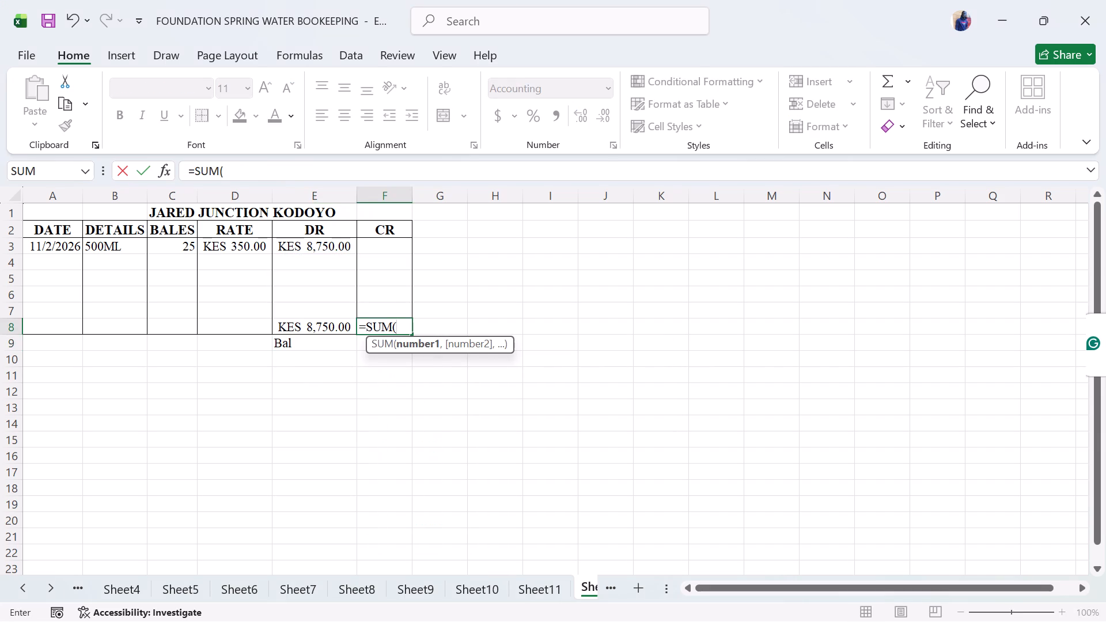
click(383, 246)
key(comma)
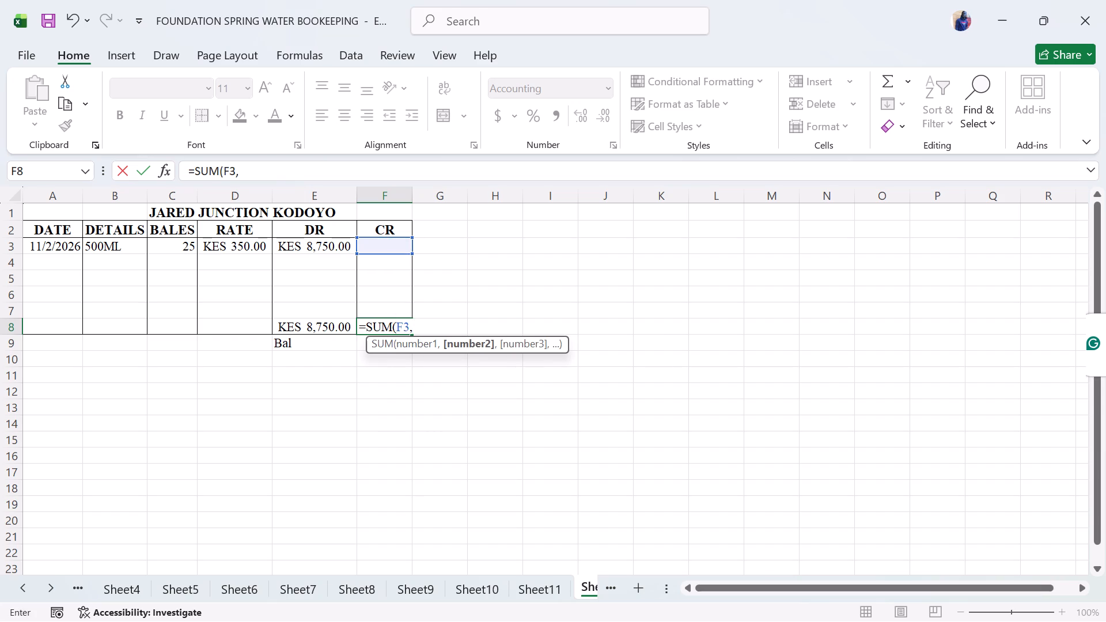
drag(383, 261, 383, 308)
key(Return)
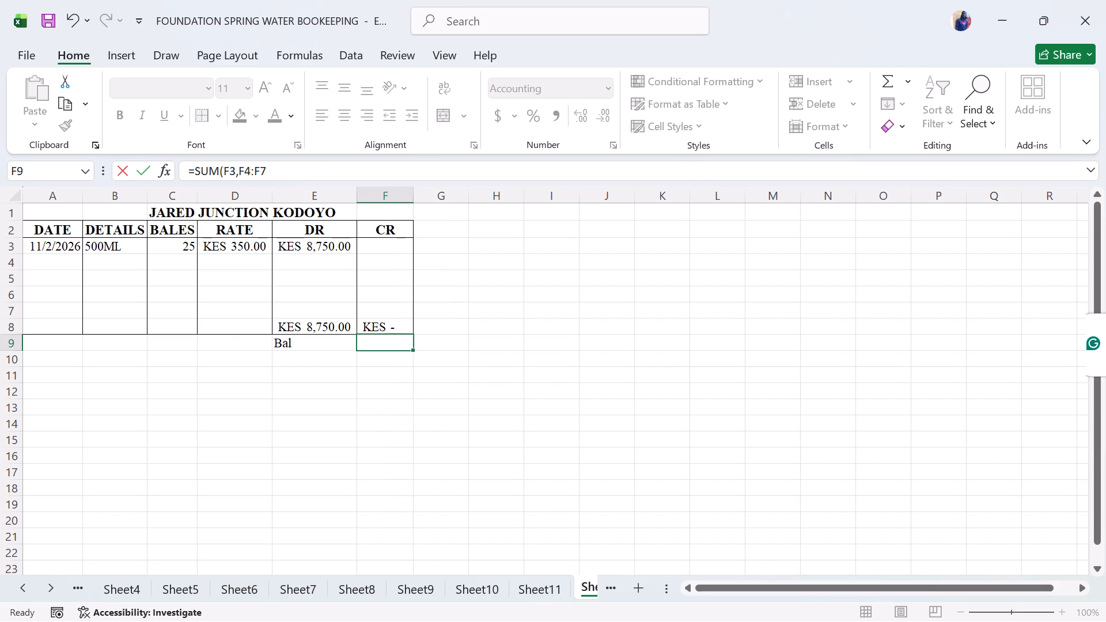
Calculate the account balance in F9 with the formula =E8-F8.
click(392, 337)
key(equal)
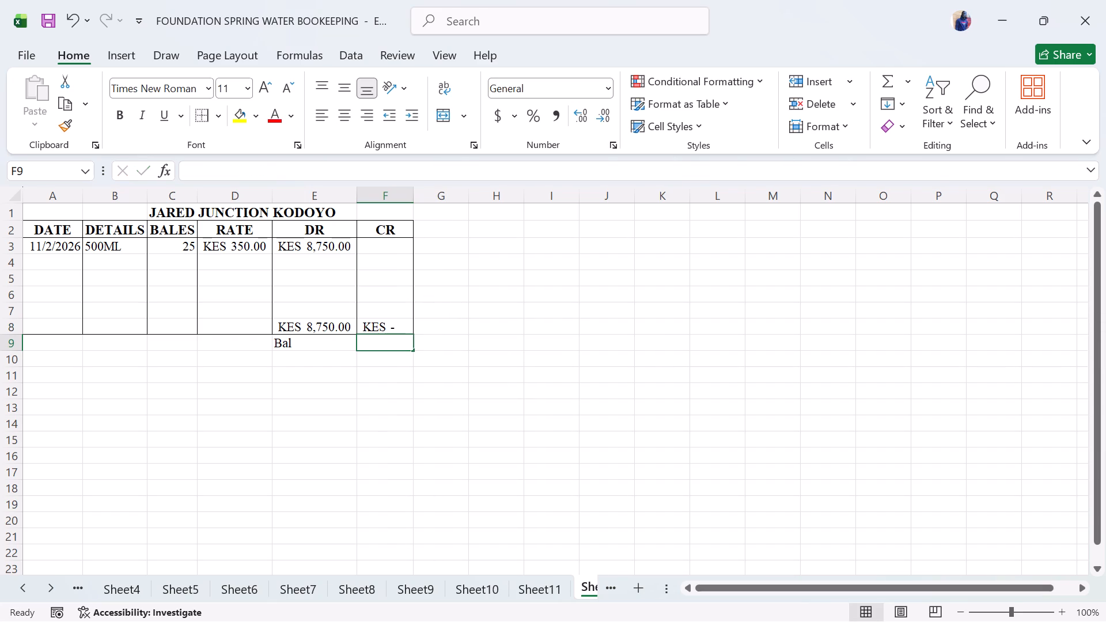
click(335, 328)
key(minus)
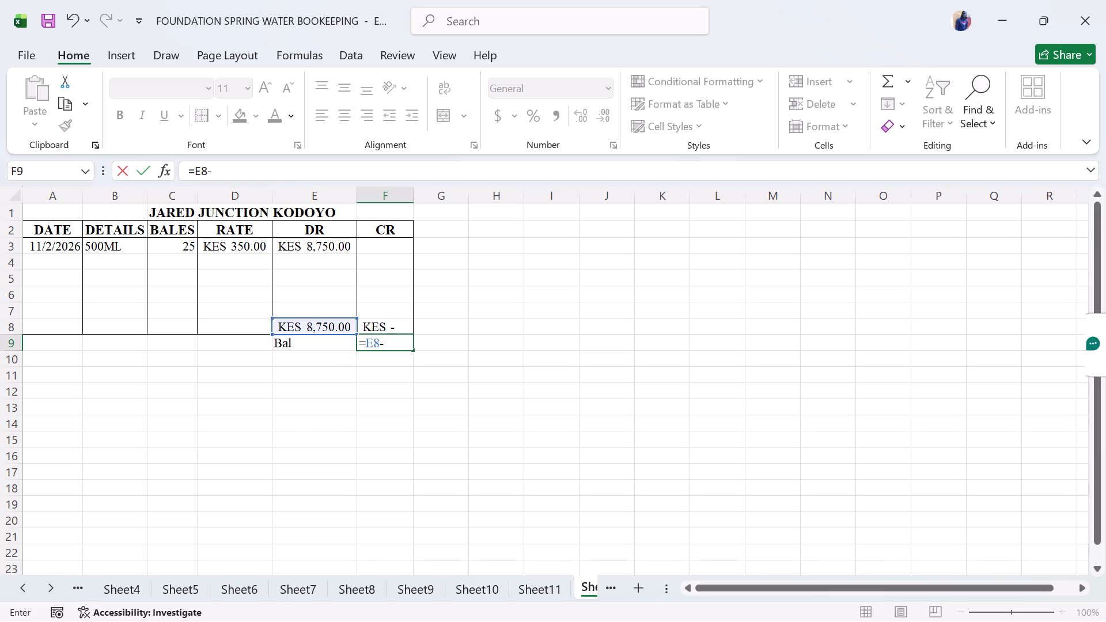
click(393, 318)
key(Return)
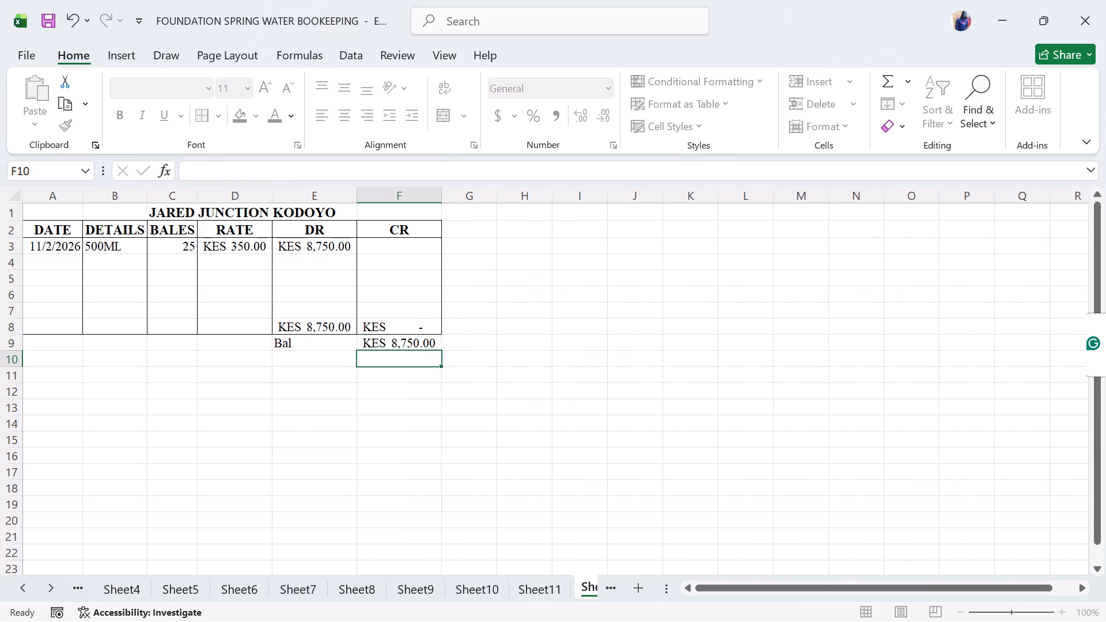
Format the balance row E9:F9 in bold with all borders.
click(448, 328)
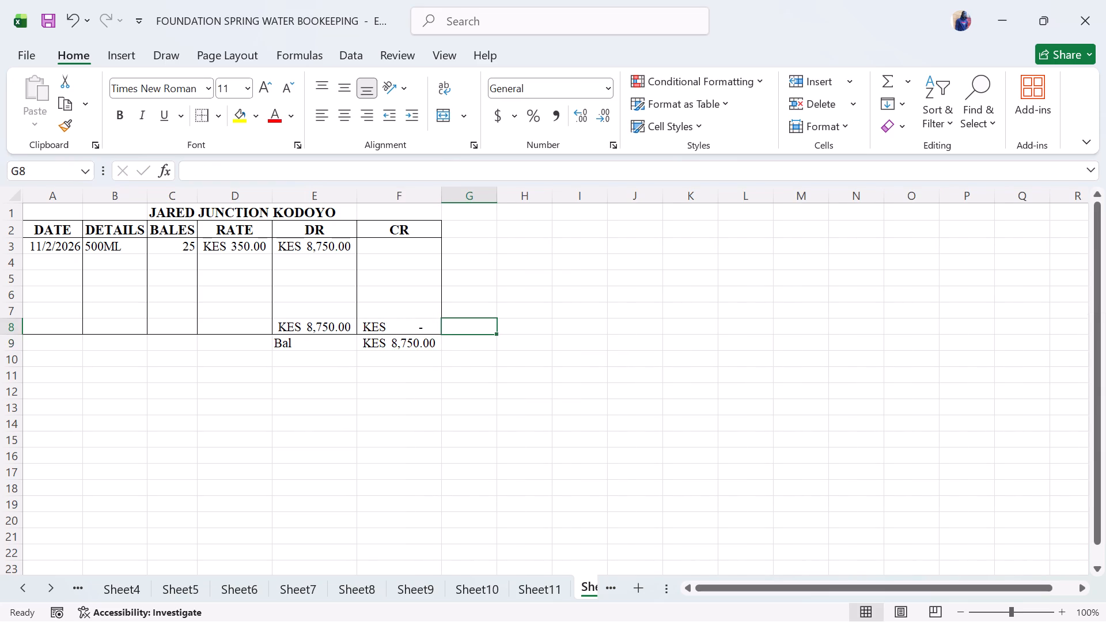
drag(299, 351, 383, 342)
click(383, 342)
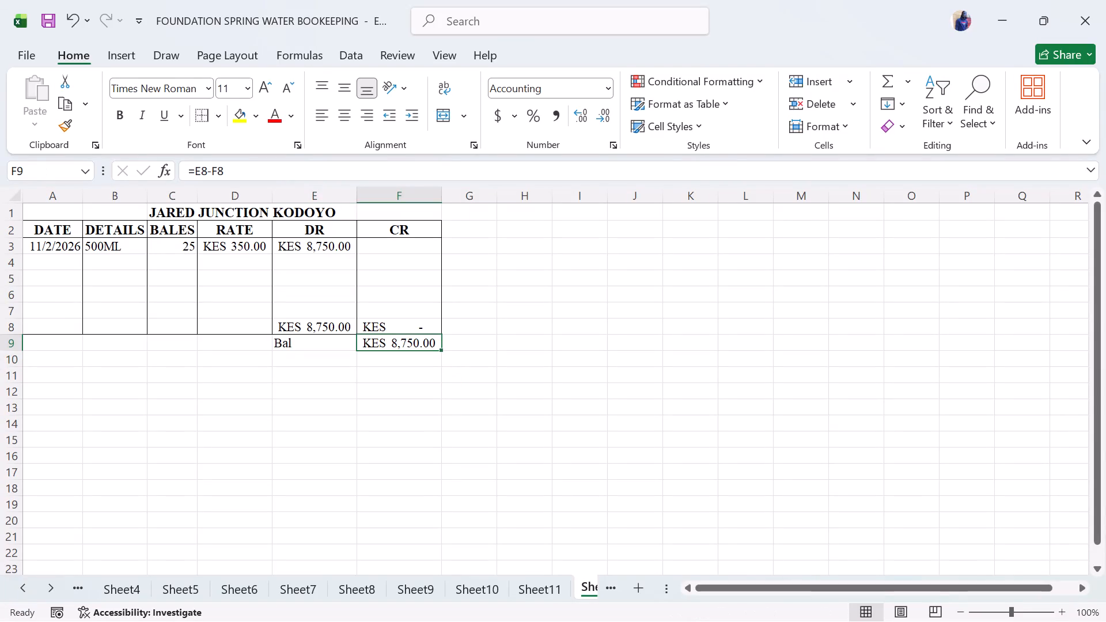
drag(287, 343, 410, 336)
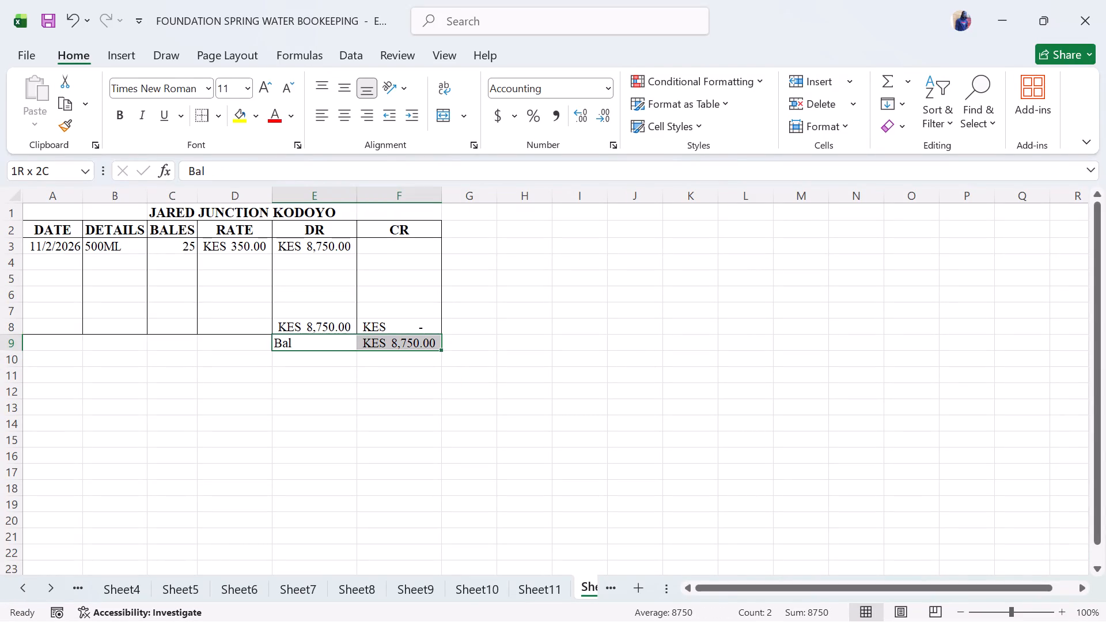
drag(410, 336, 408, 347)
key(ctrl+b)
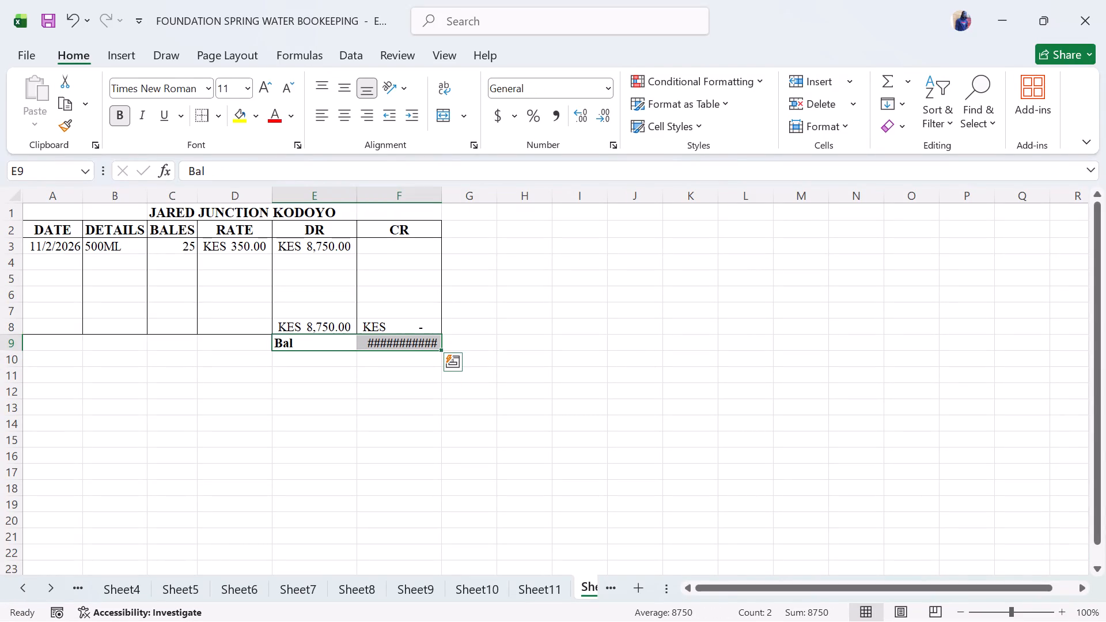
click(218, 115)
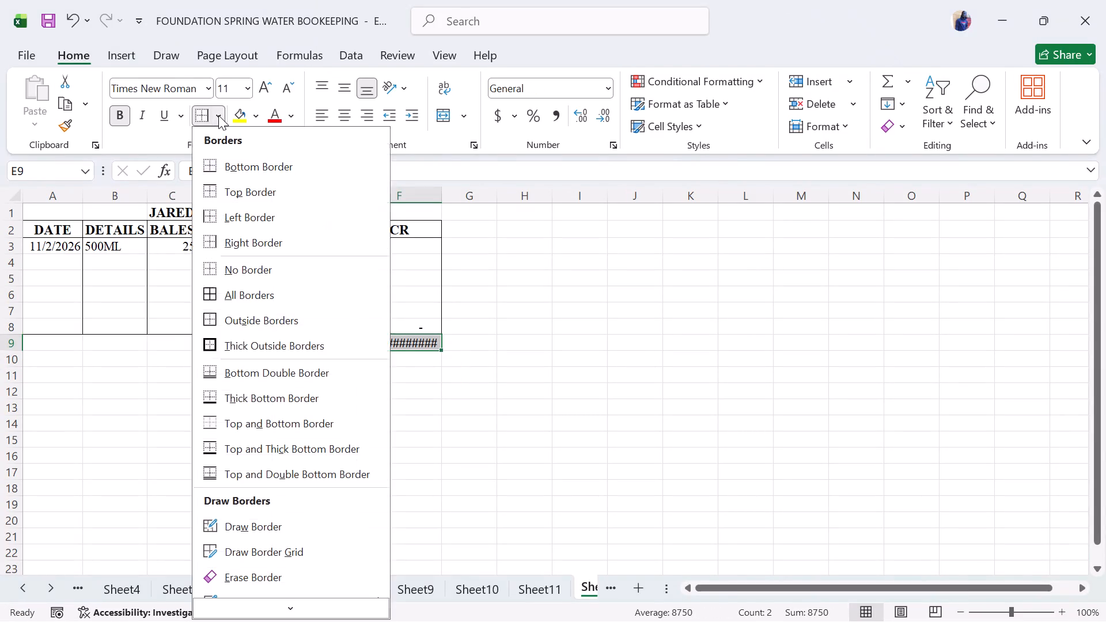
click(234, 293)
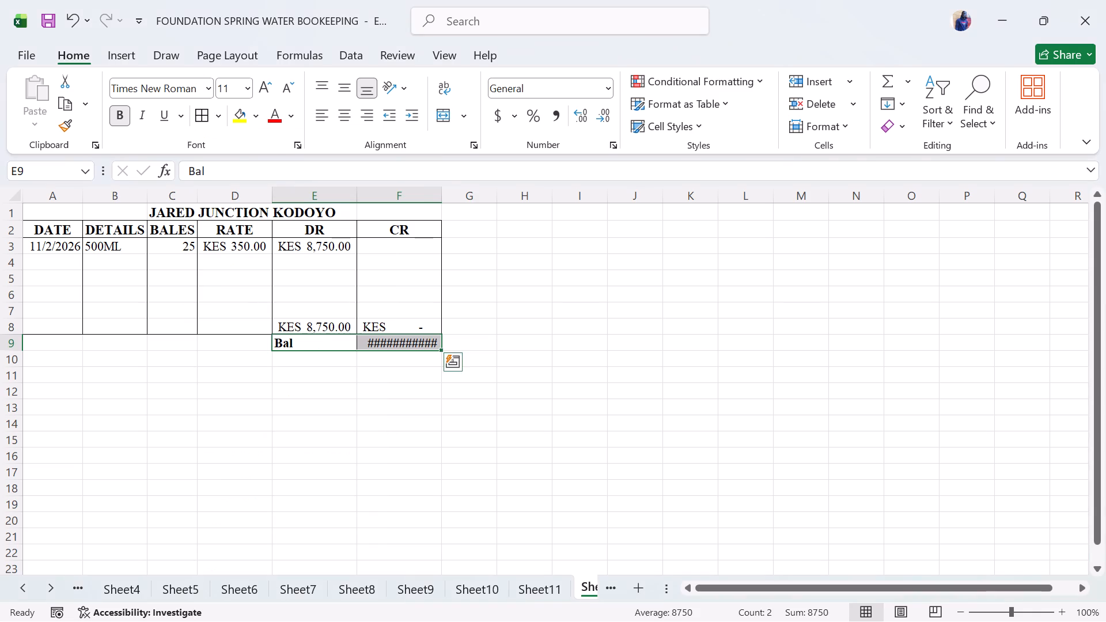
Autofit the width of column F to its contents.
click(474, 340)
double_click(443, 191)
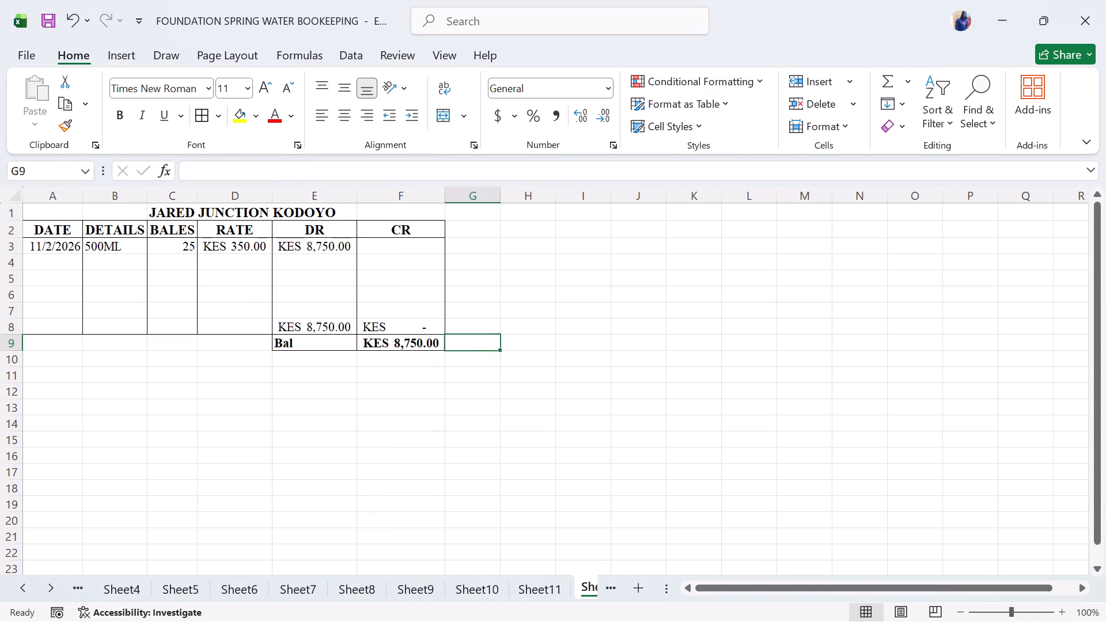
click(510, 284)
Enter the date 2 nov in A12, the first empty row of the list on Sheet1.
triple_click(18, 594)
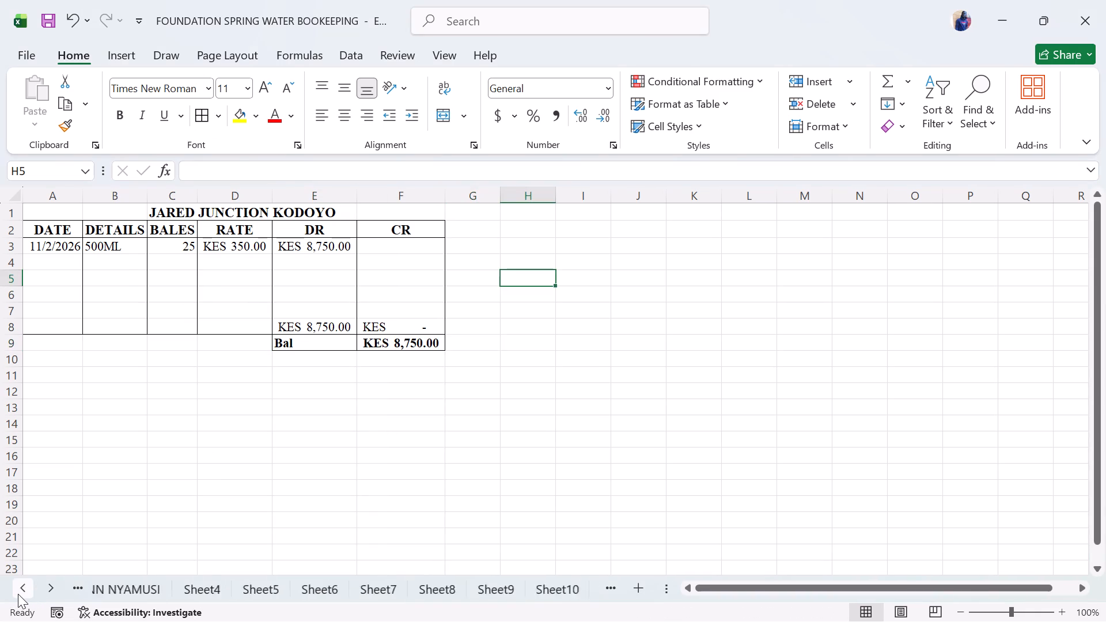
triple_click(18, 594)
click(18, 594)
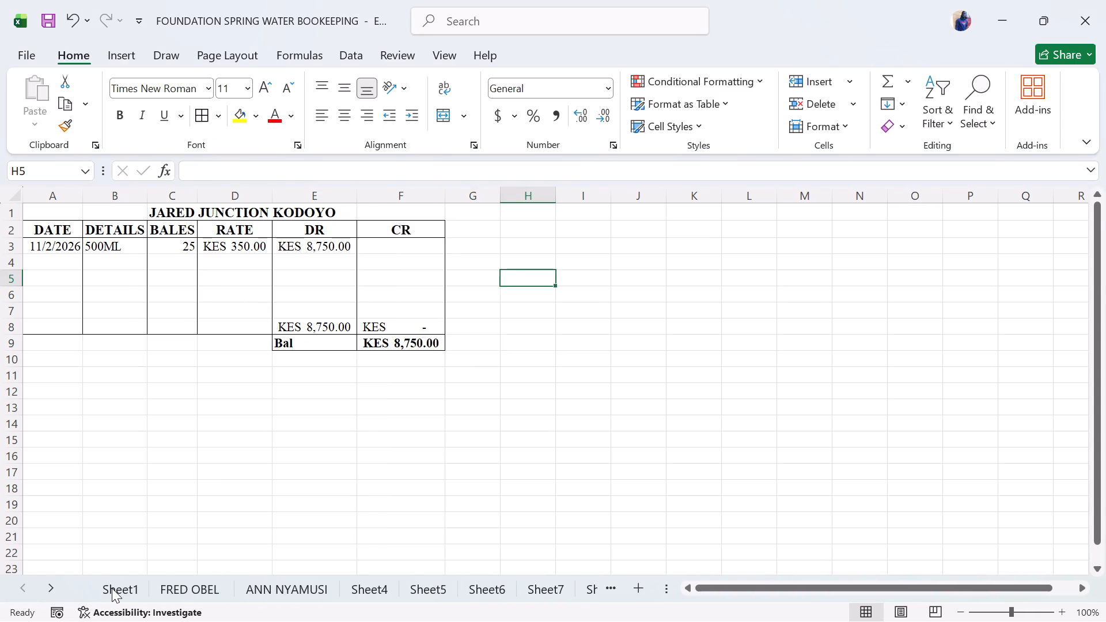
click(112, 588)
click(82, 241)
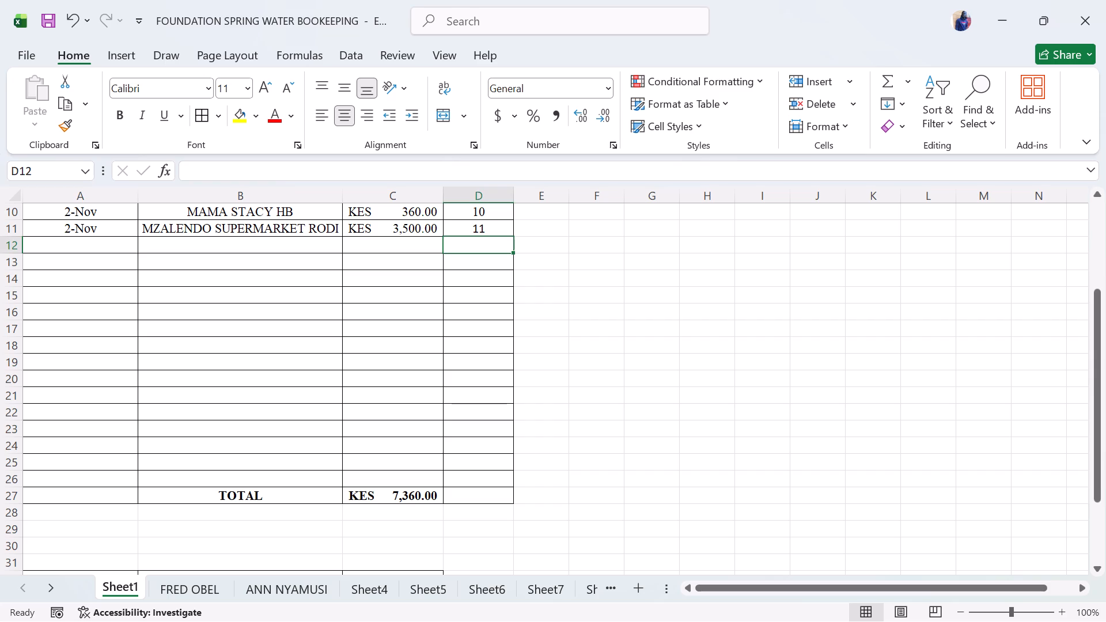
key(2)
key(space)
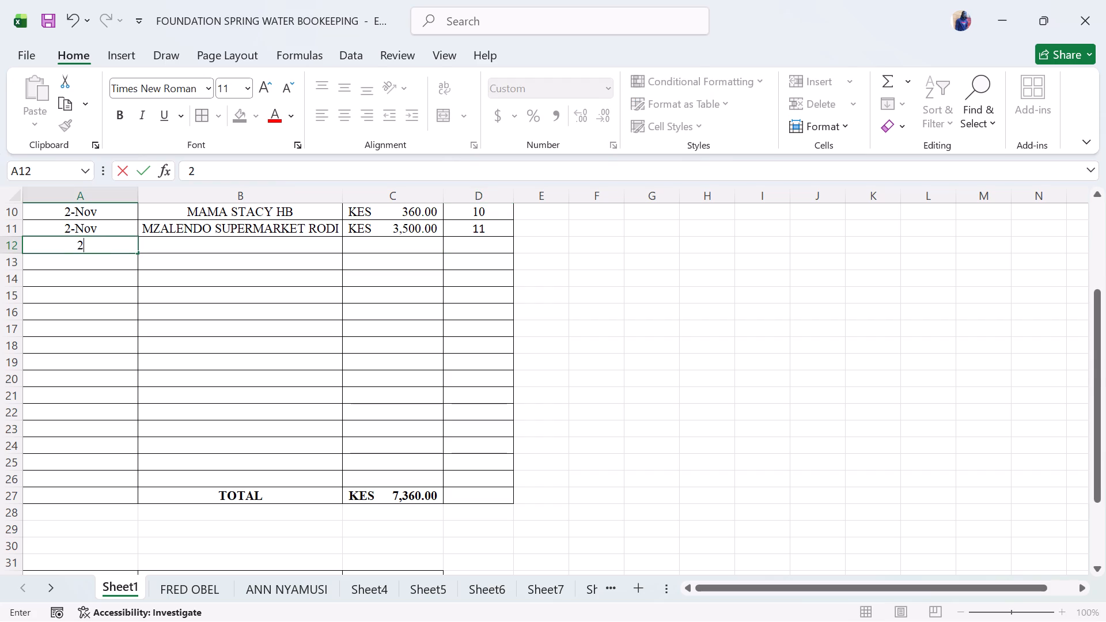
text(nov)
key(space)
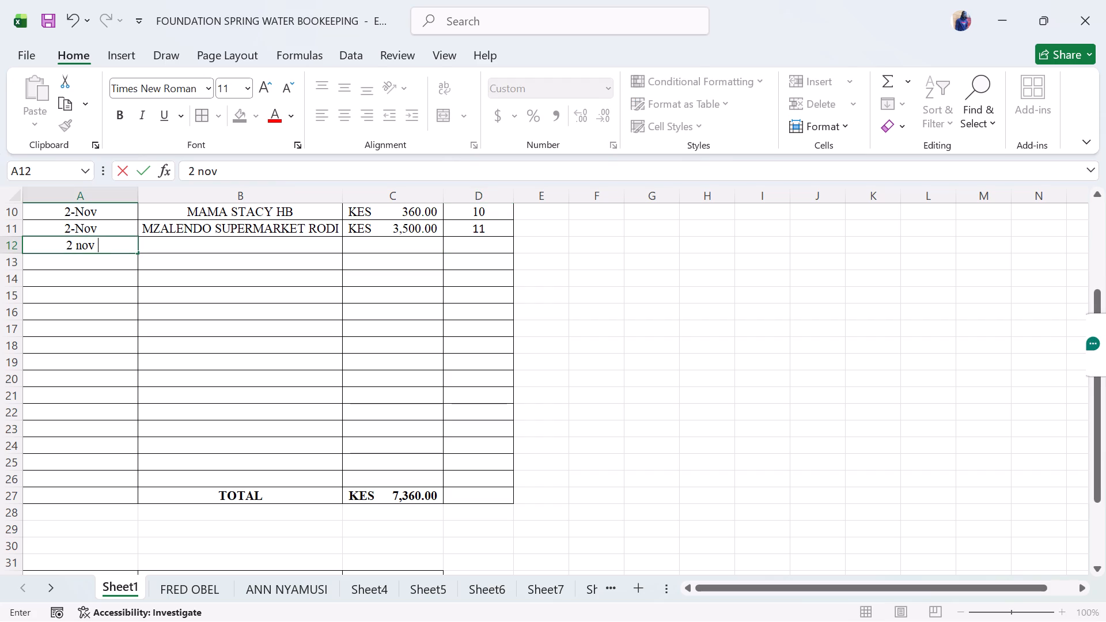
click(225, 236)
click(206, 252)
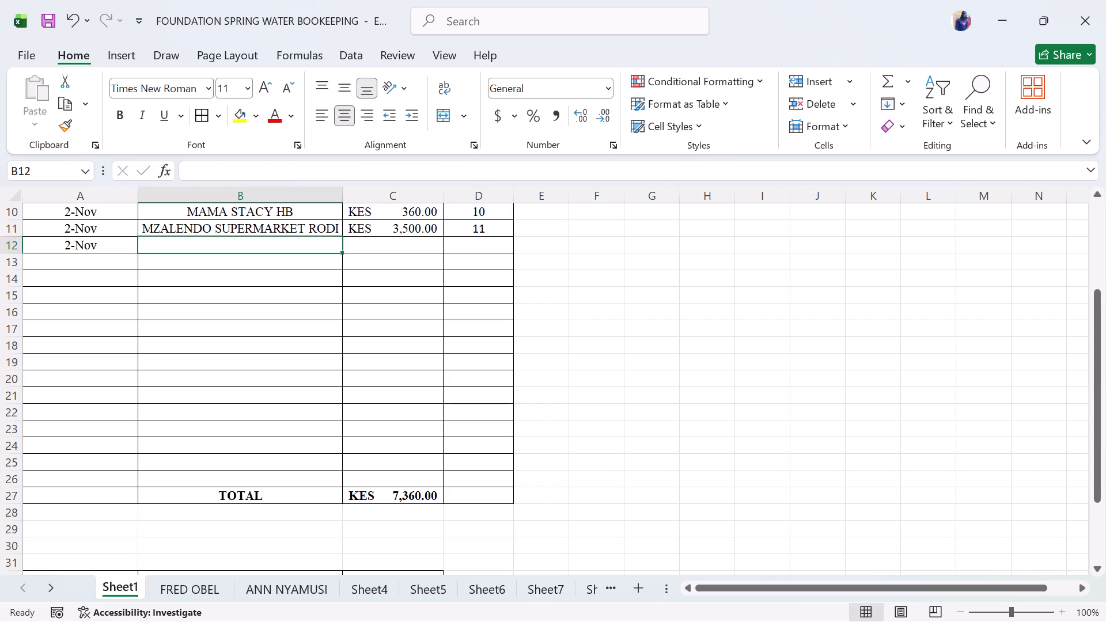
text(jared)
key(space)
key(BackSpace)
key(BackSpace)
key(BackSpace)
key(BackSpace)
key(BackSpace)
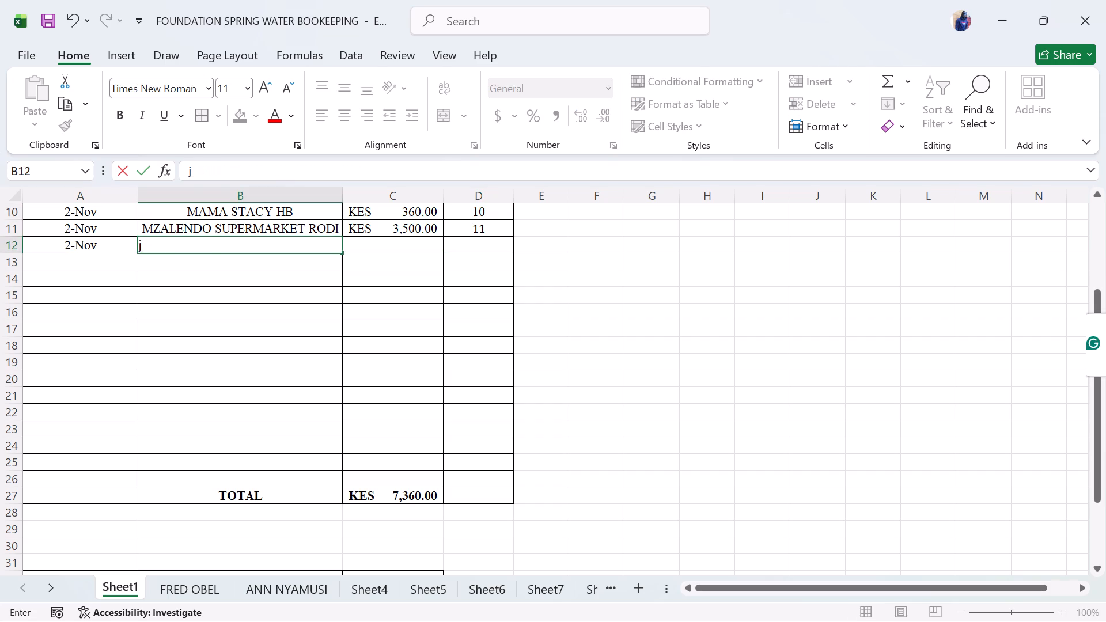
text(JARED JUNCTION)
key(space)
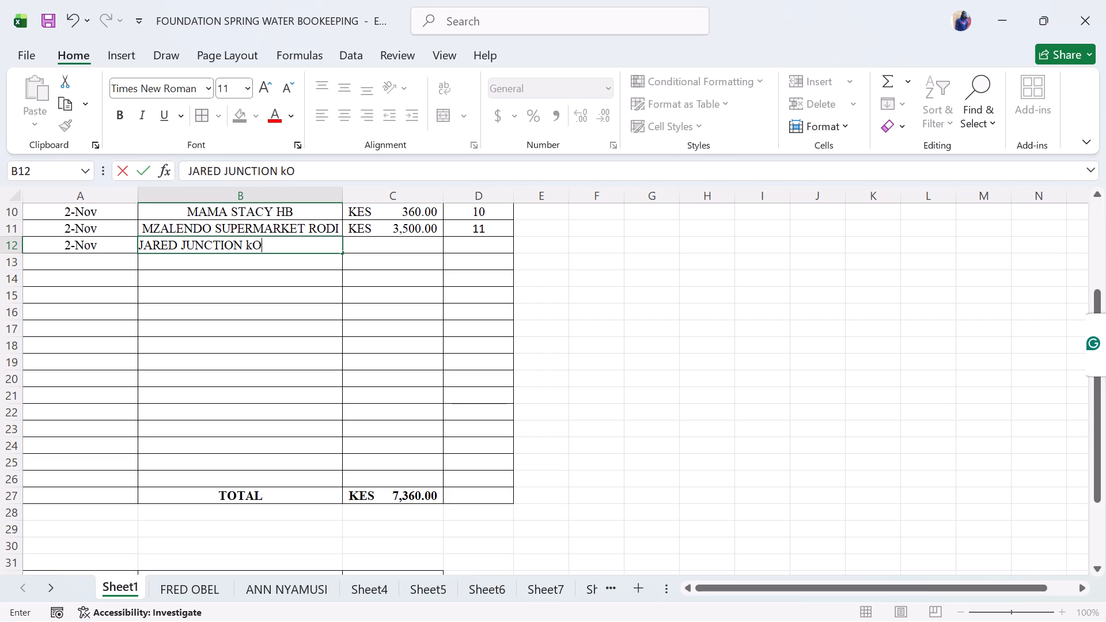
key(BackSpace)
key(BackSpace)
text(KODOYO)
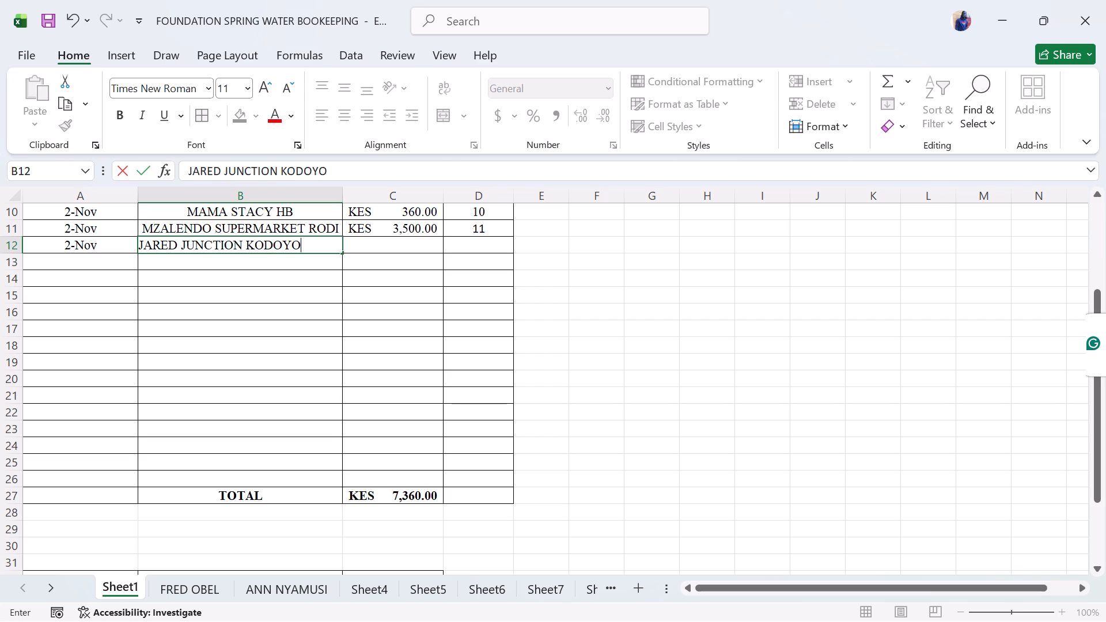
click(397, 239)
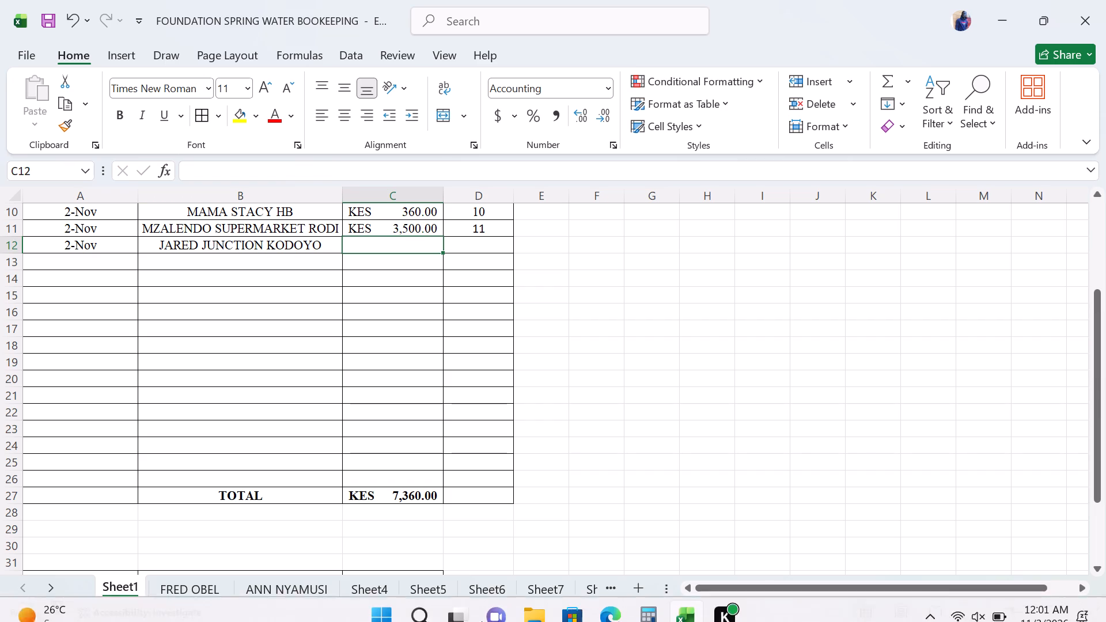
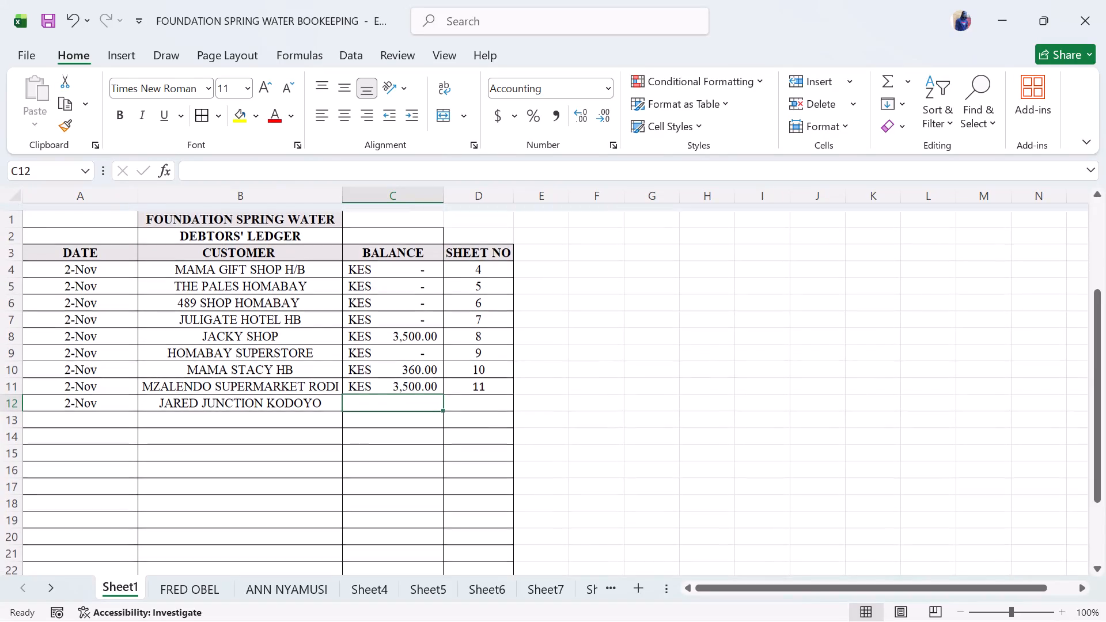
click(396, 398)
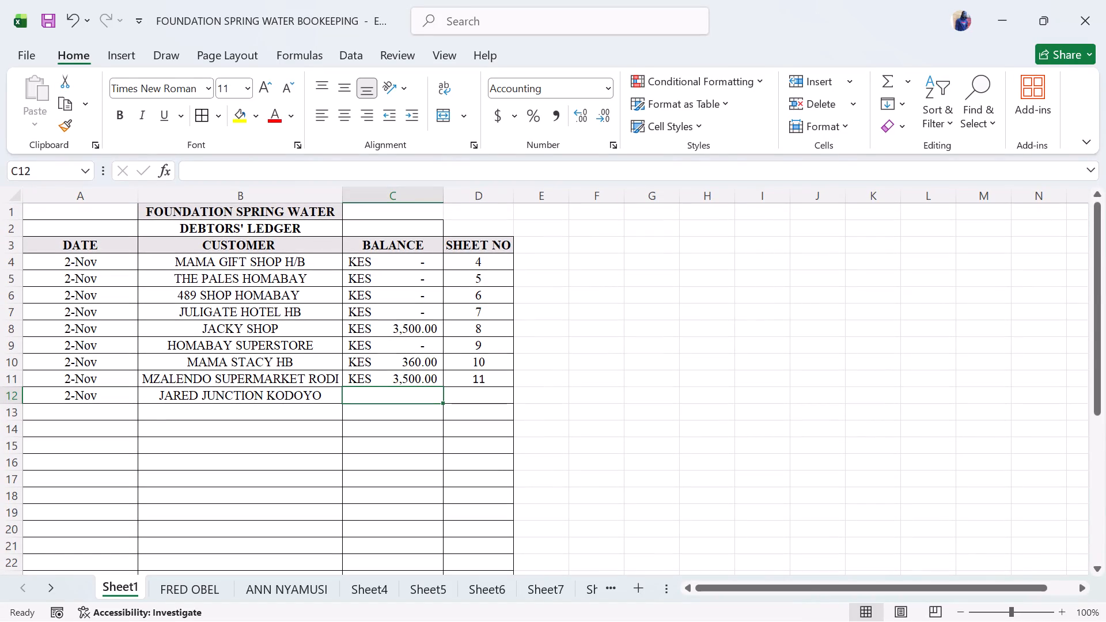
click(411, 394)
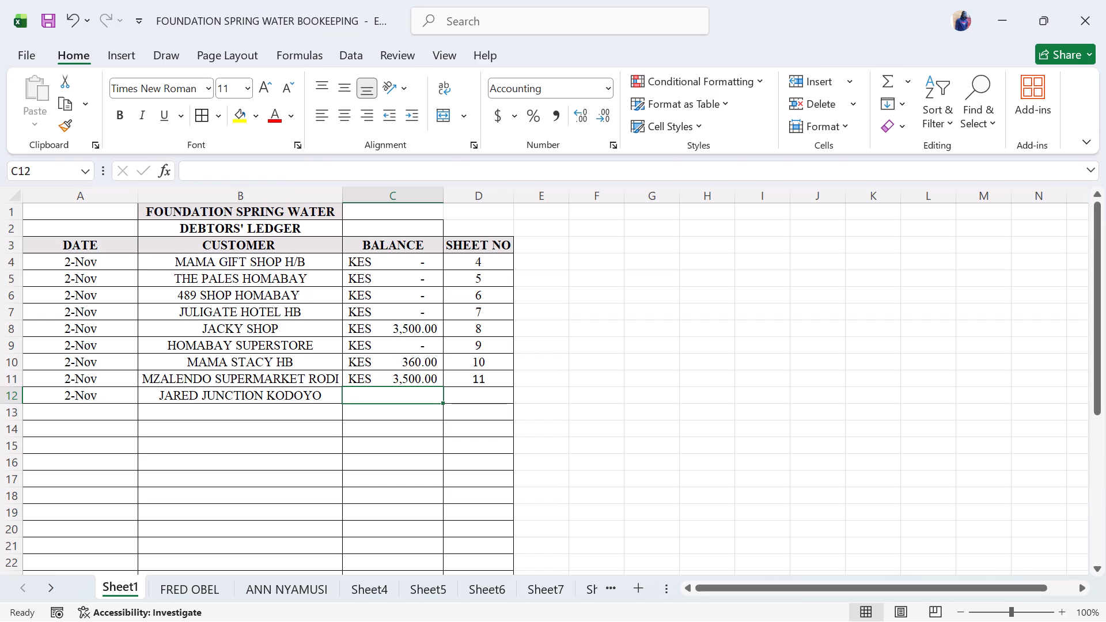
key(3)
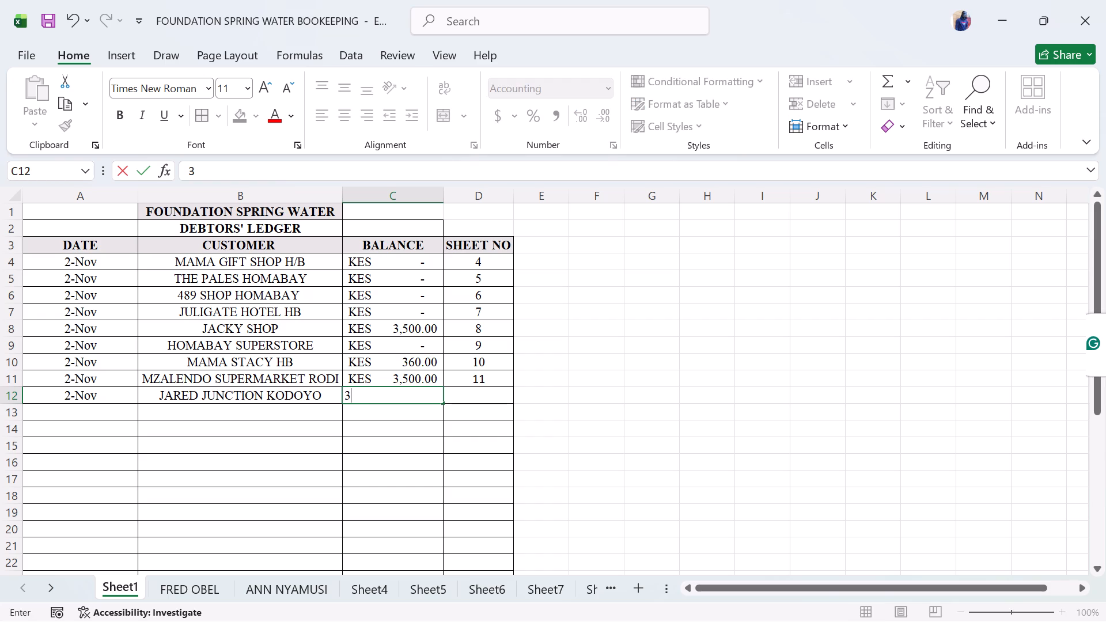
key(BackSpace)
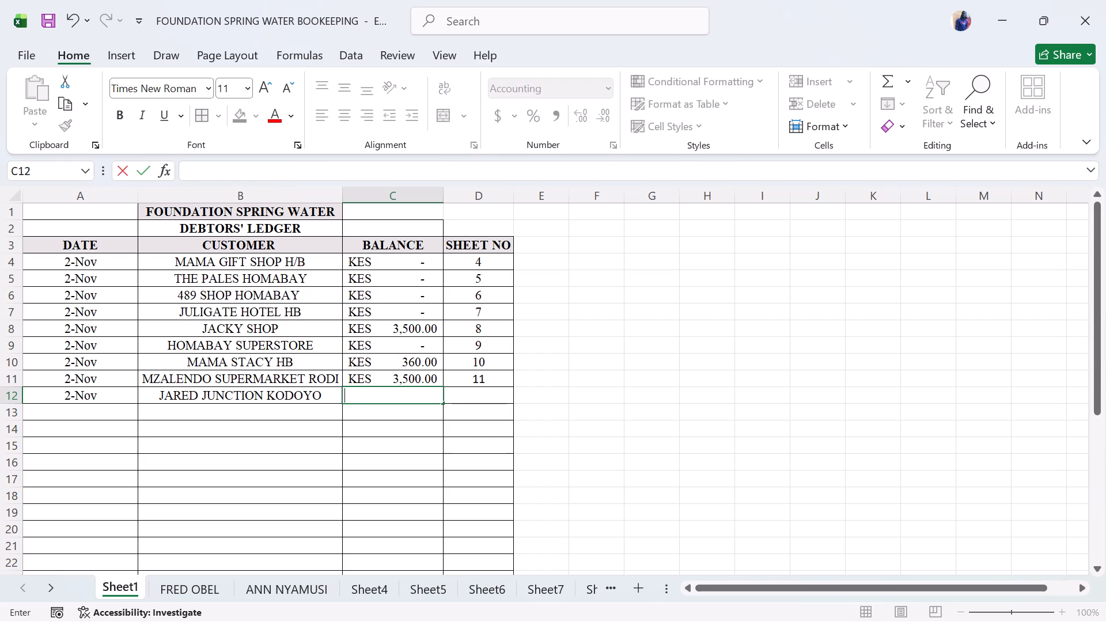
click(421, 396)
key(equal)
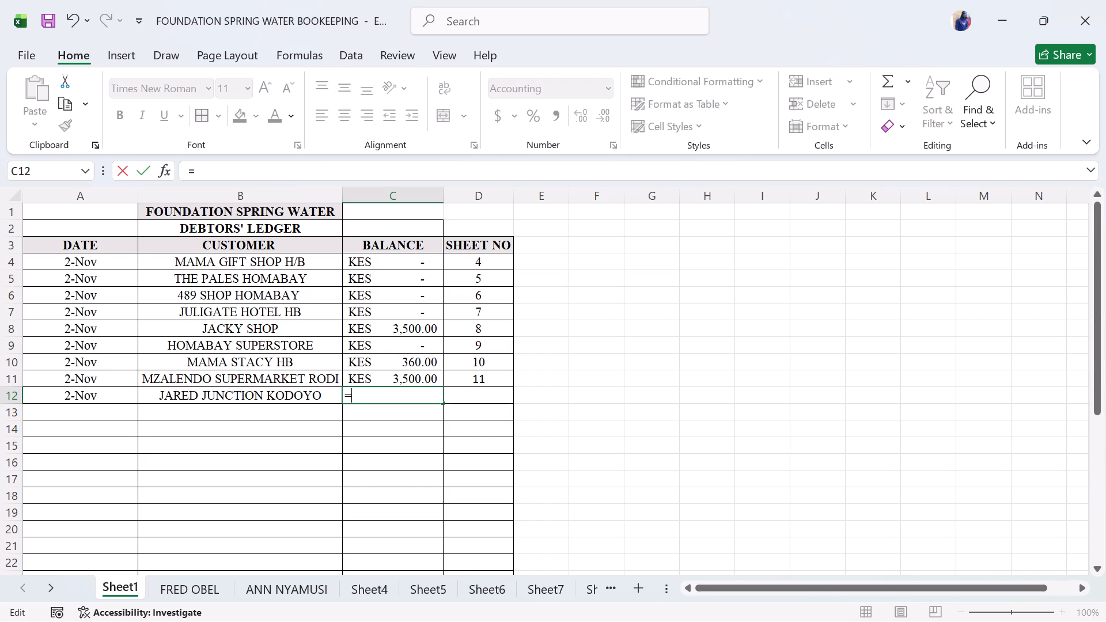
click(40, 597)
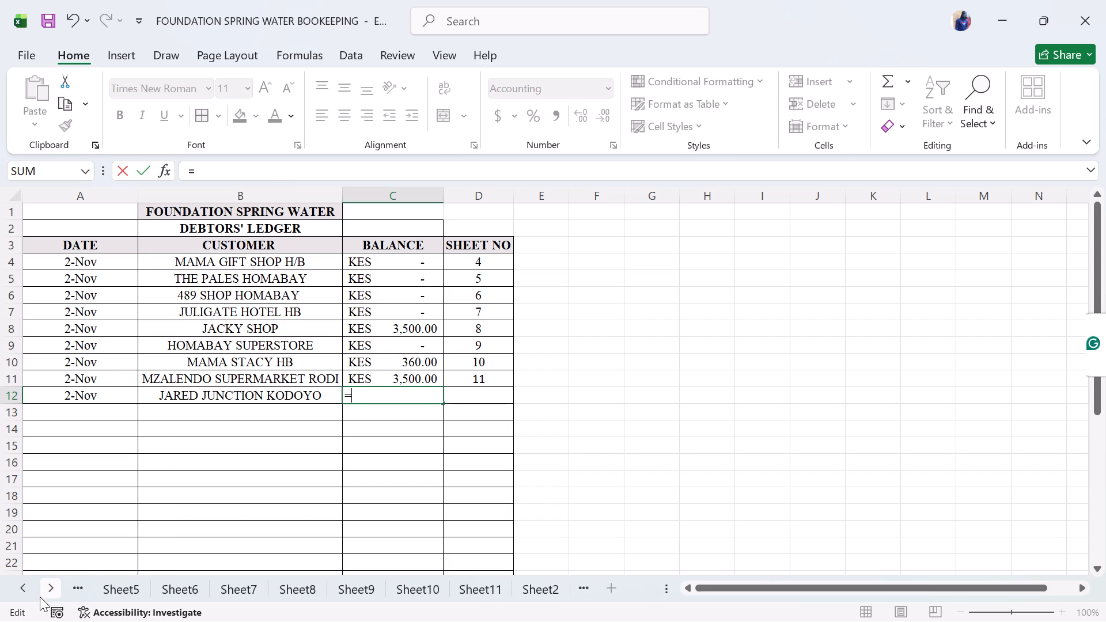
click(532, 594)
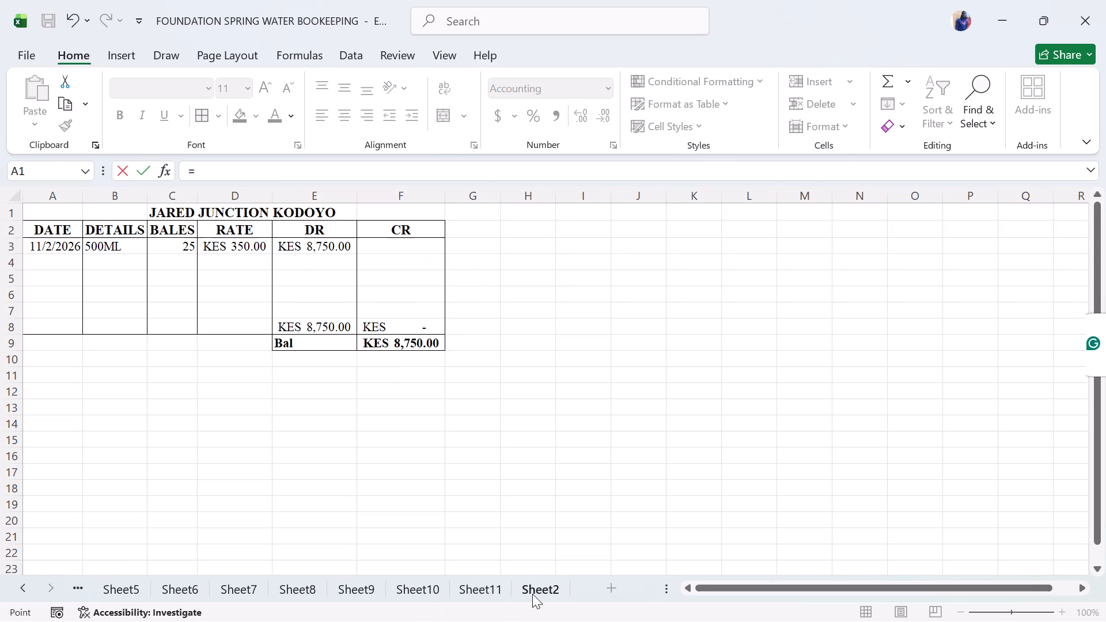
click(410, 344)
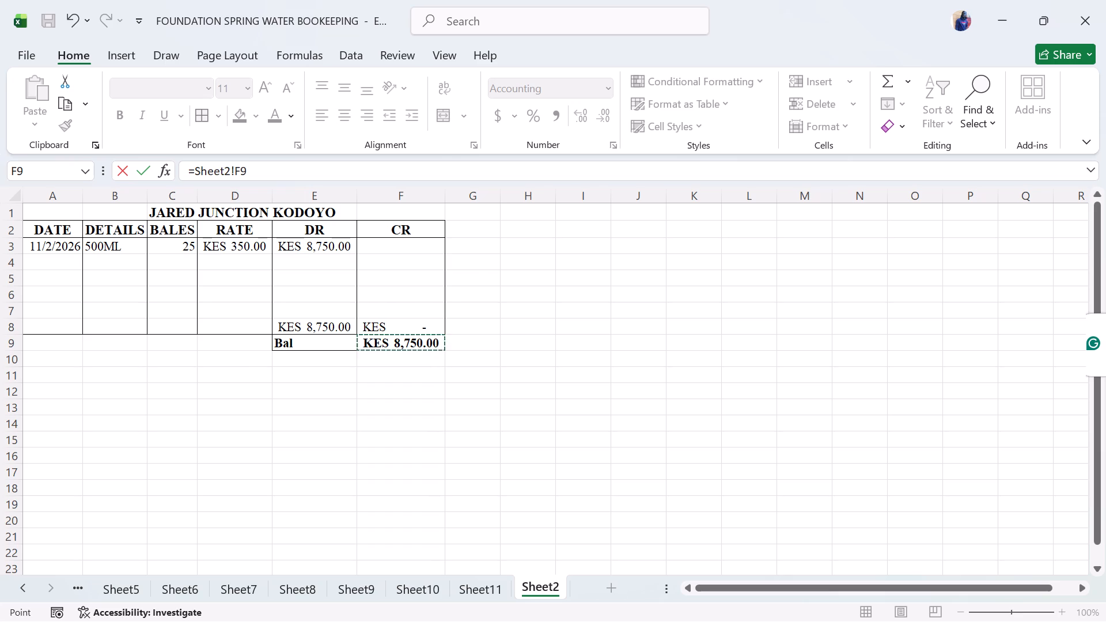
key(Return)
scroll(441, 468, down, 5)
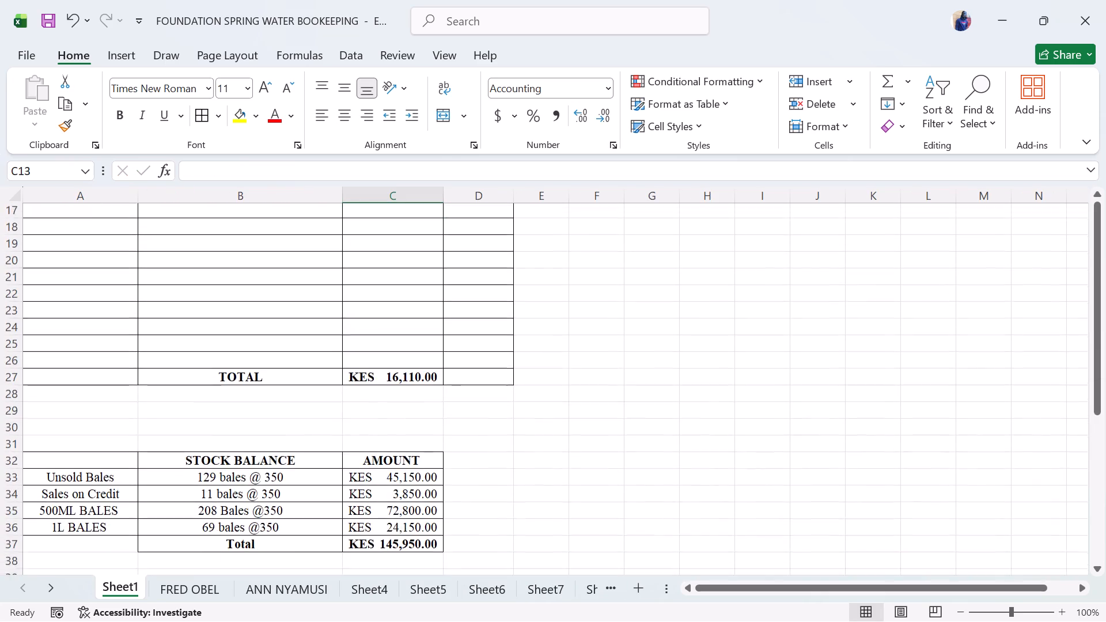
scroll(441, 468, up, 2)
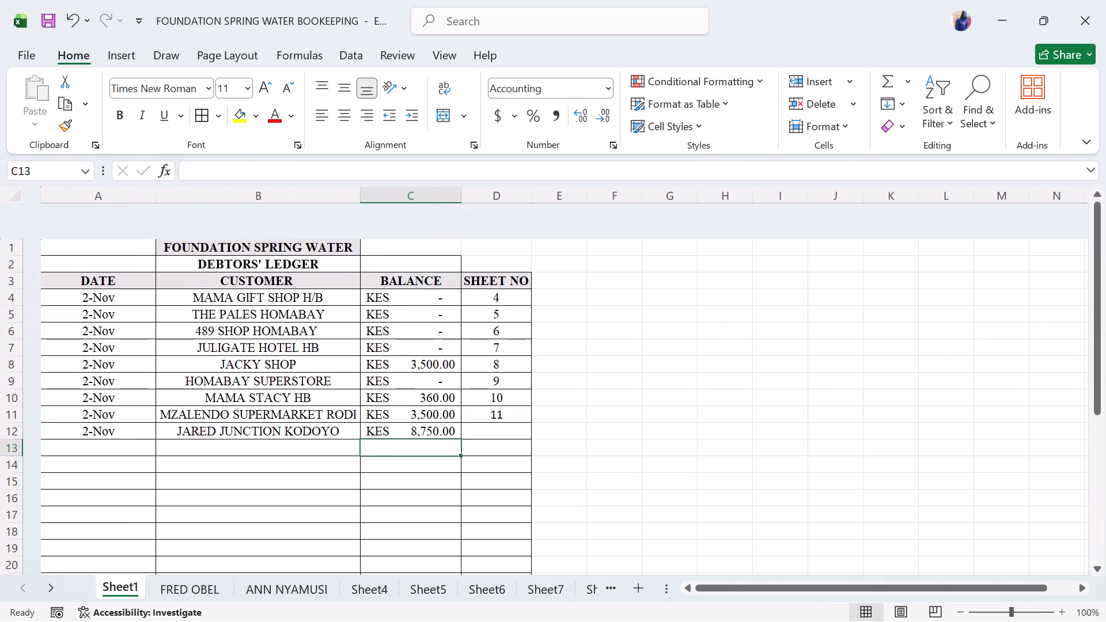
click(487, 397)
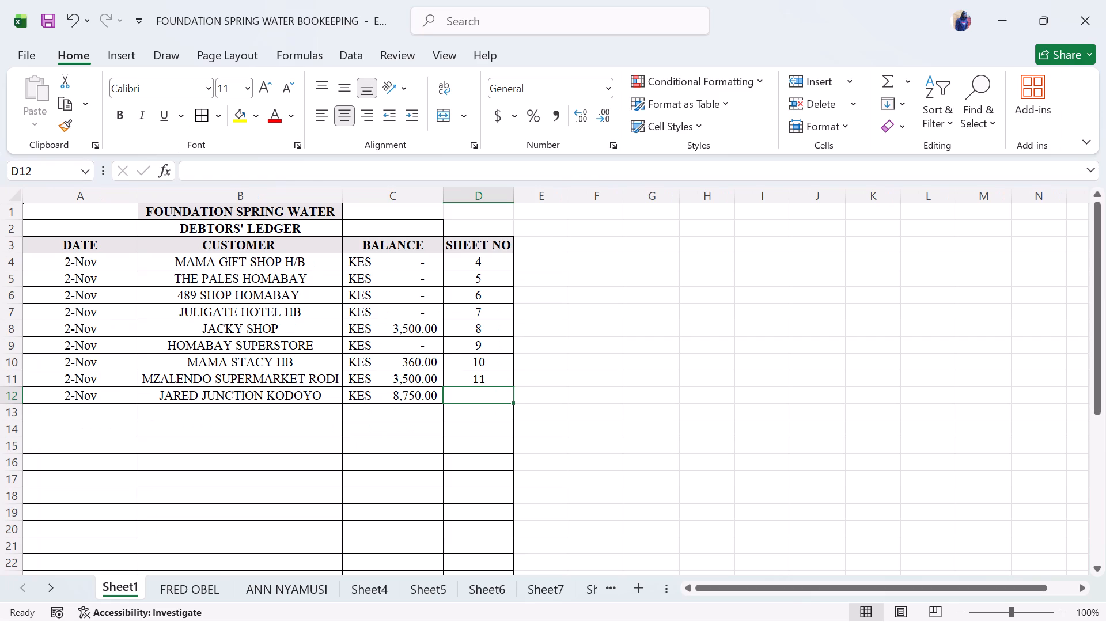
text(12)
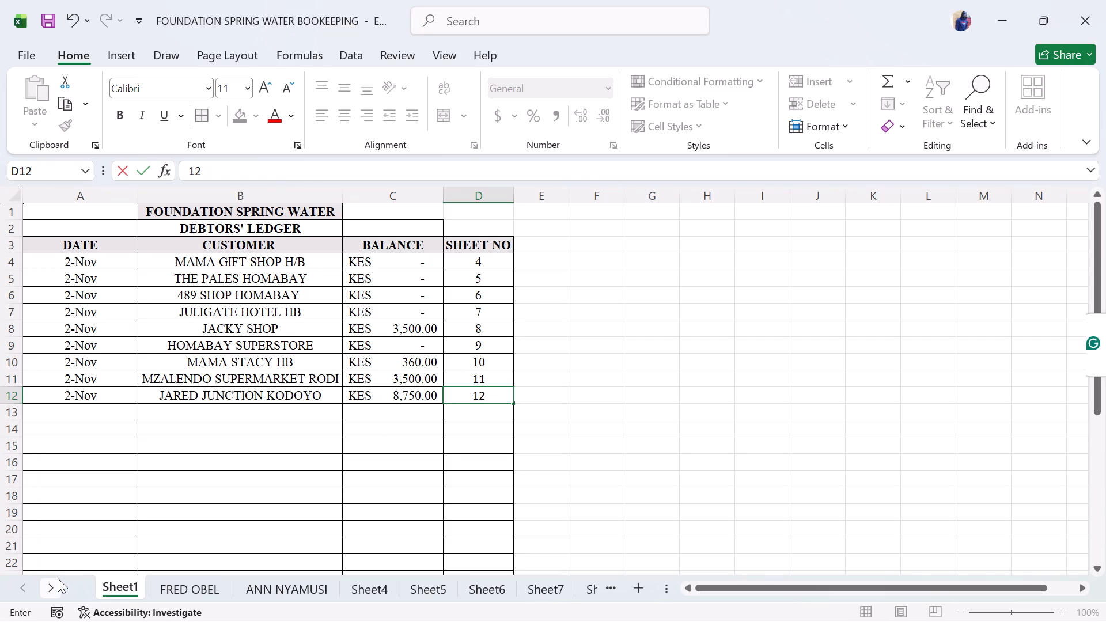
triple_click(58, 581)
triple_click(58, 581)
double_click(58, 581)
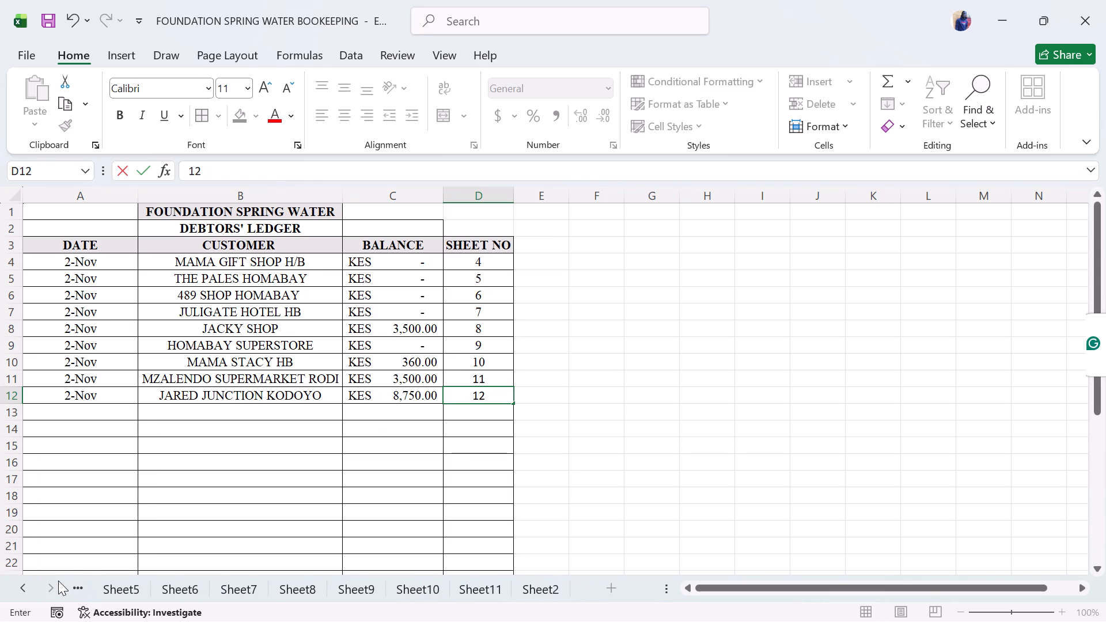
click(541, 587)
right_click(541, 587)
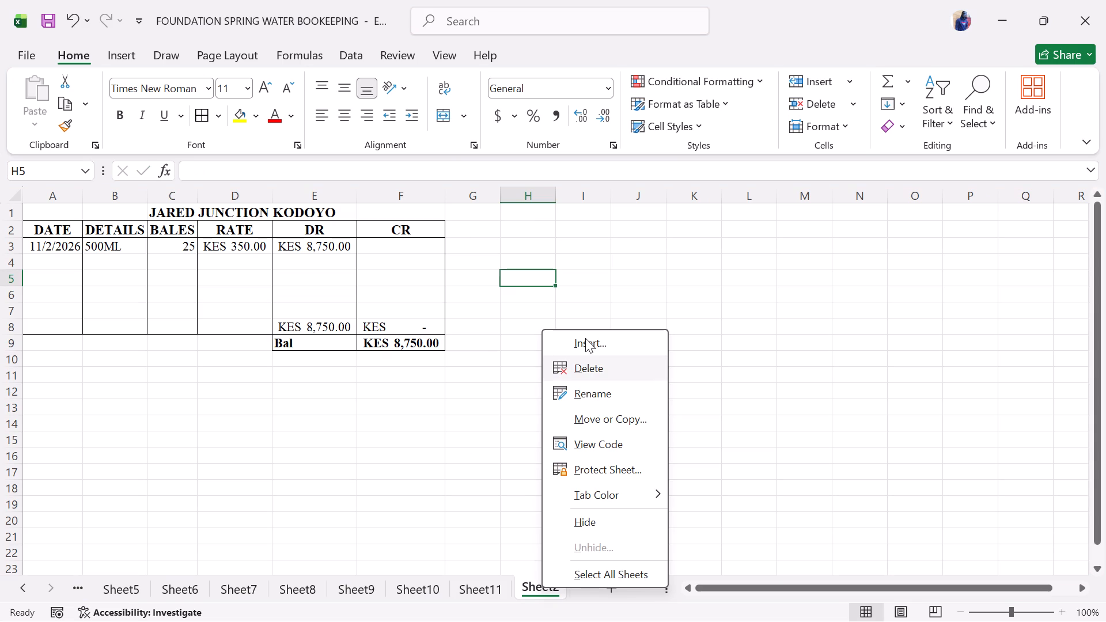
click(593, 396)
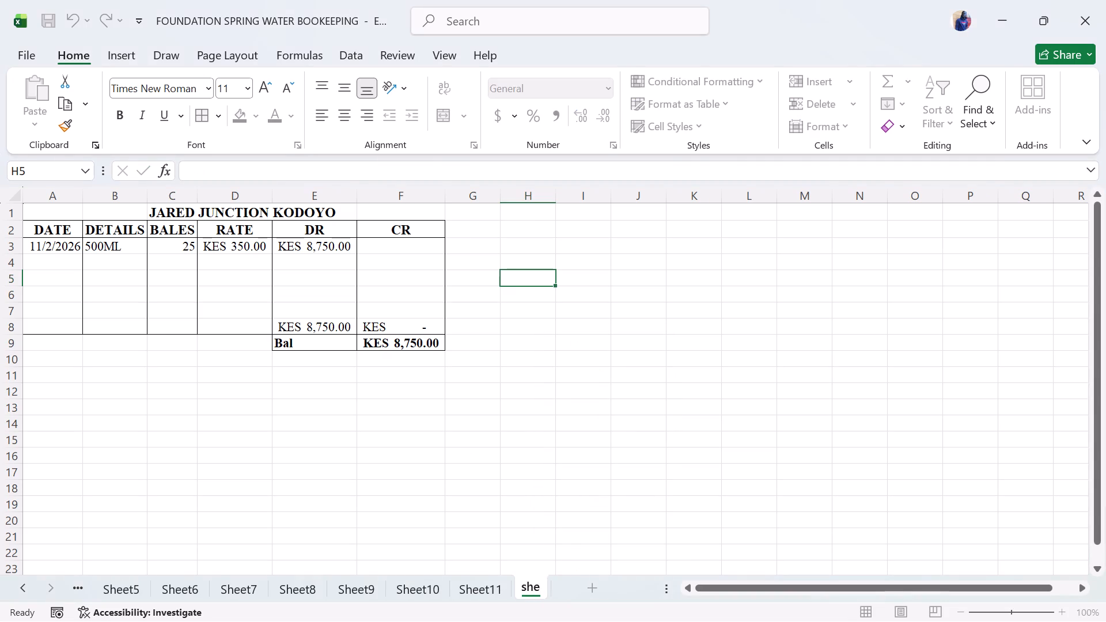
key(BackSpace)
text(12)
double_click(658, 366)
click(490, 501)
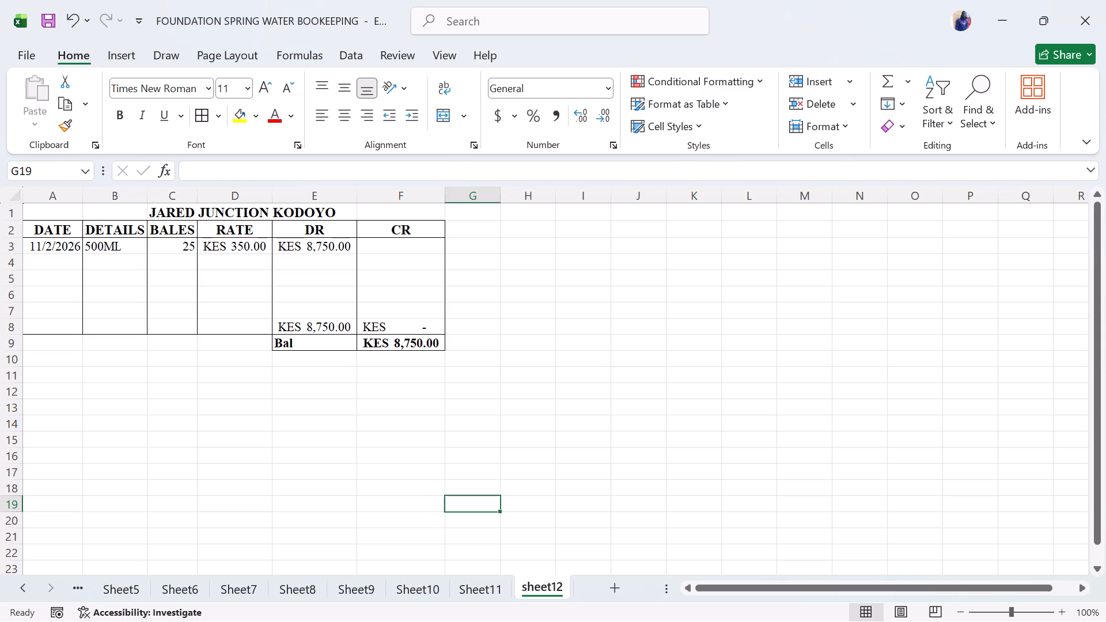
Look over the Sheet11 account, then examine the debtors' ledger total and the stock balance table on Sheet1.
click(488, 590)
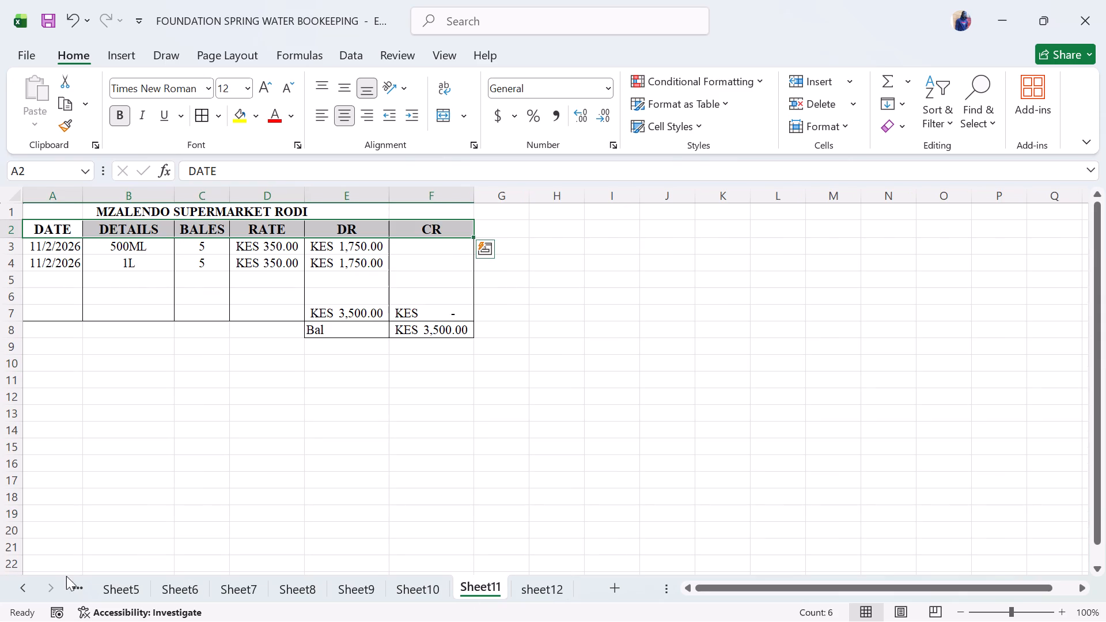
triple_click(21, 593)
triple_click(21, 593)
double_click(21, 593)
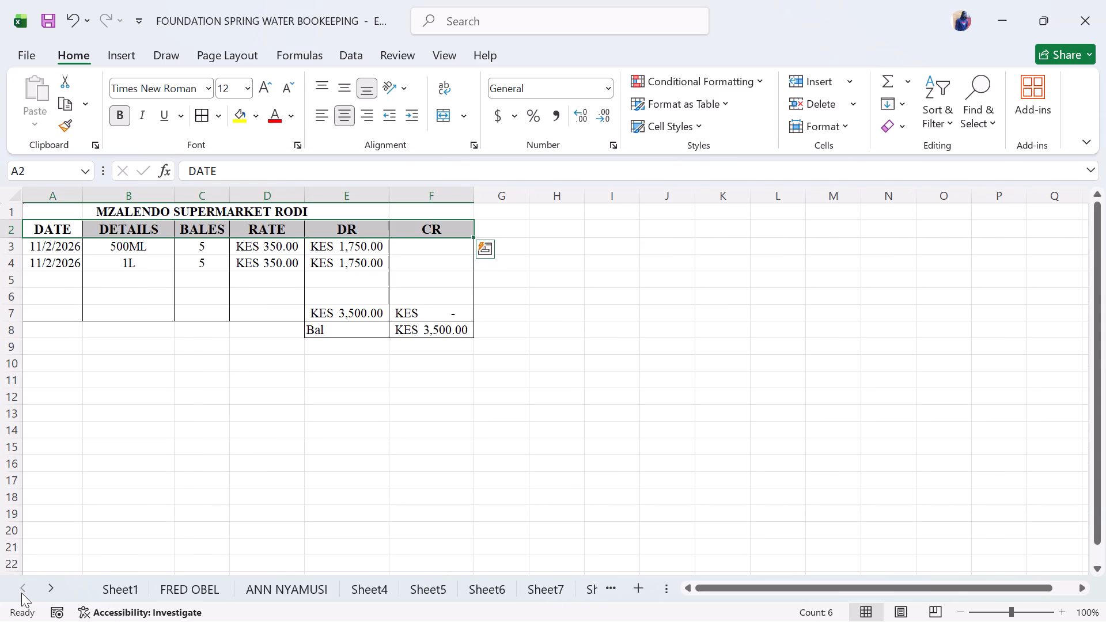
click(104, 586)
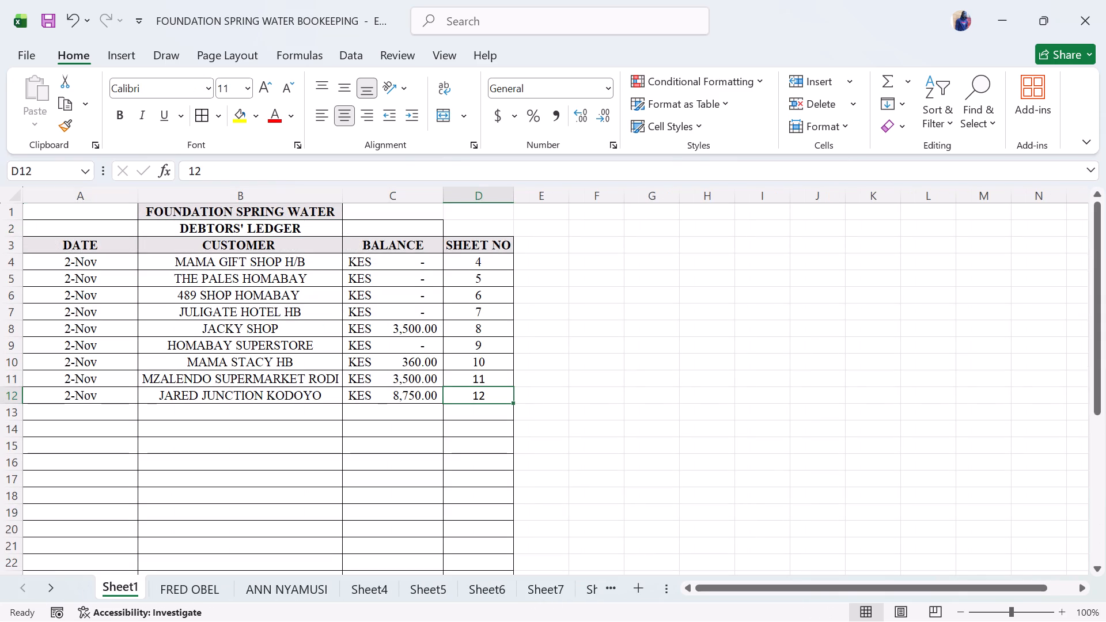
scroll(375, 471, down, 4)
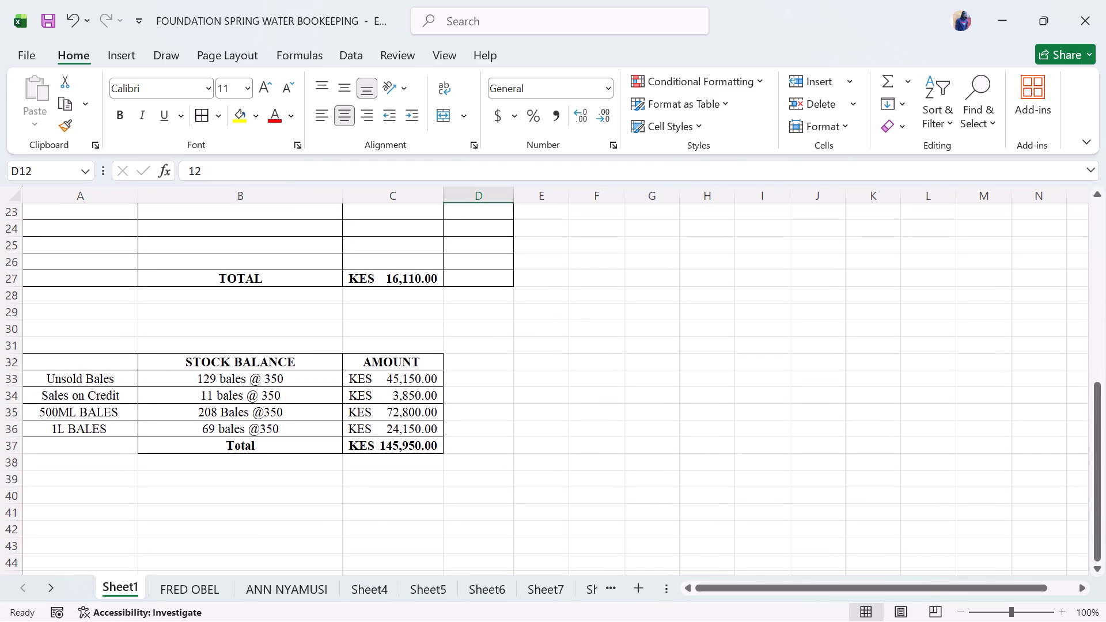
scroll(375, 471, up, 2)
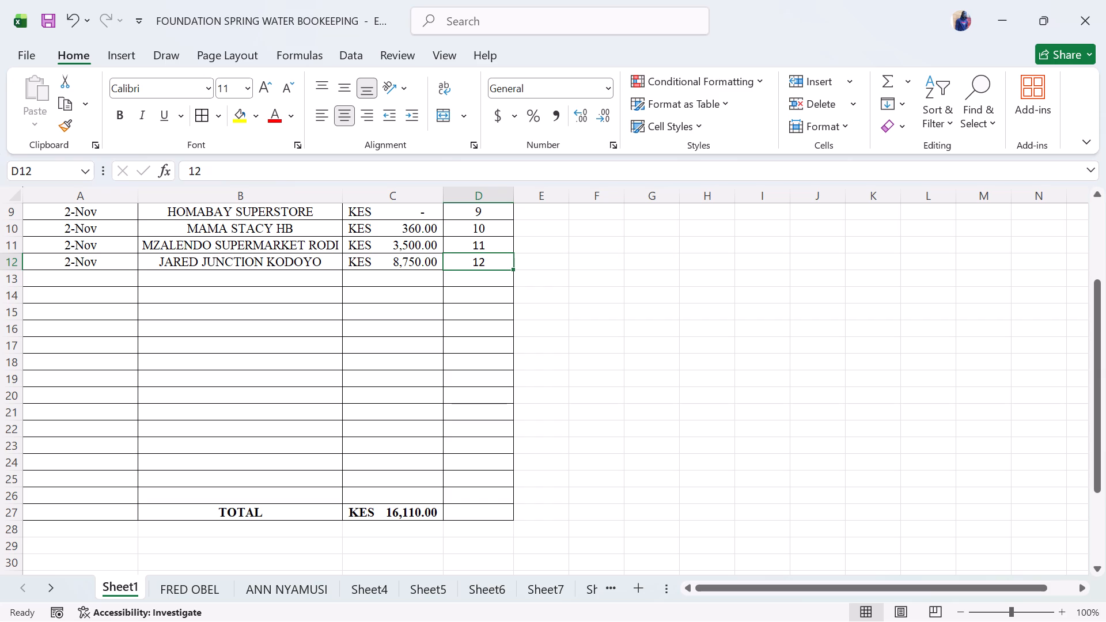
Add a new blank worksheet to the workbook while Sheet1 is active.
triple_click(47, 583)
triple_click(47, 583)
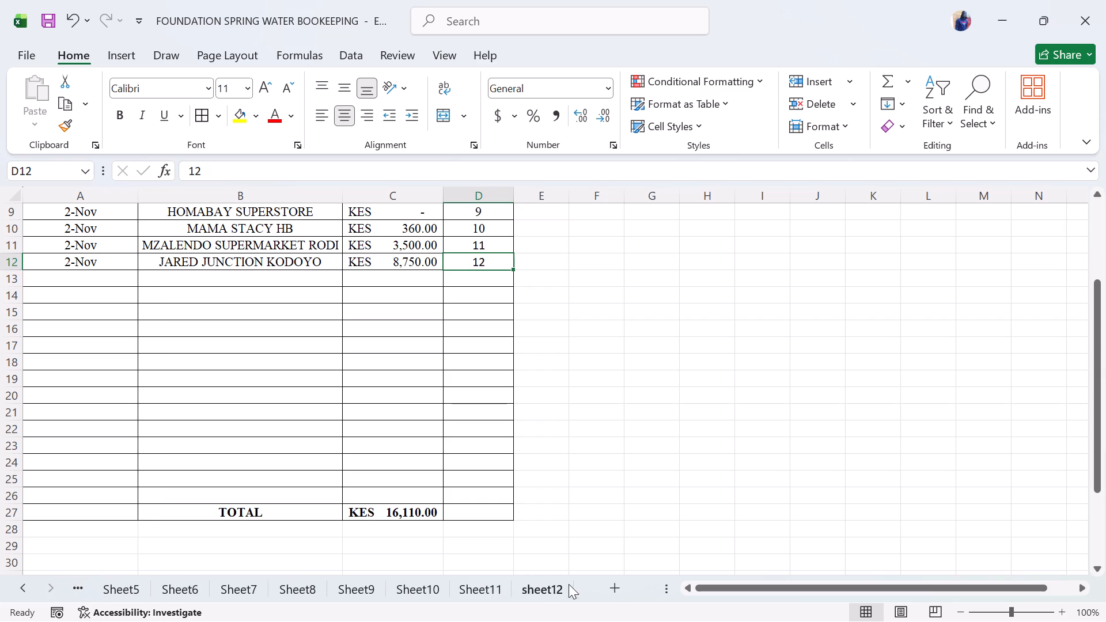
click(612, 597)
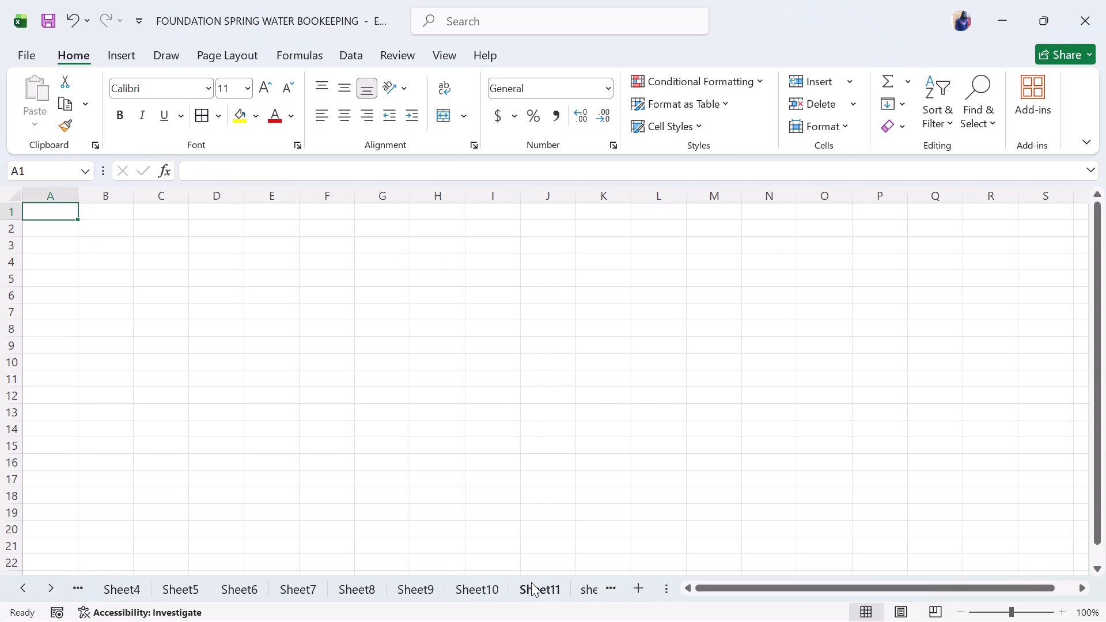
Copy the header row A2:F2 from Sheet11 into row 2 of a new worksheet inserted after sheet12.
click(531, 582)
click(100, 223)
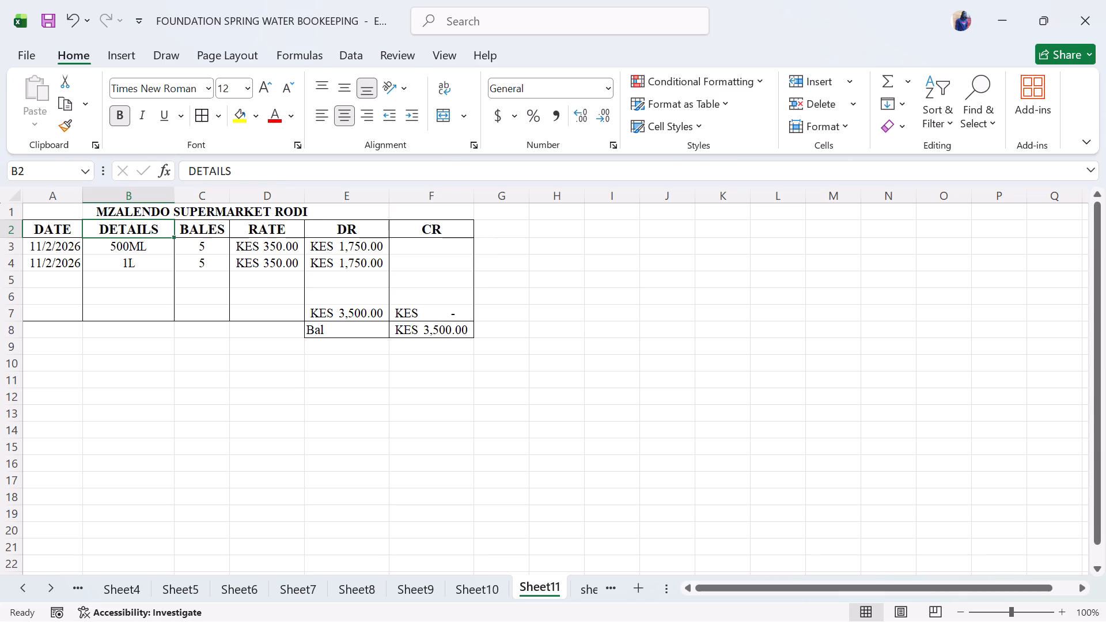
drag(51, 227, 285, 223)
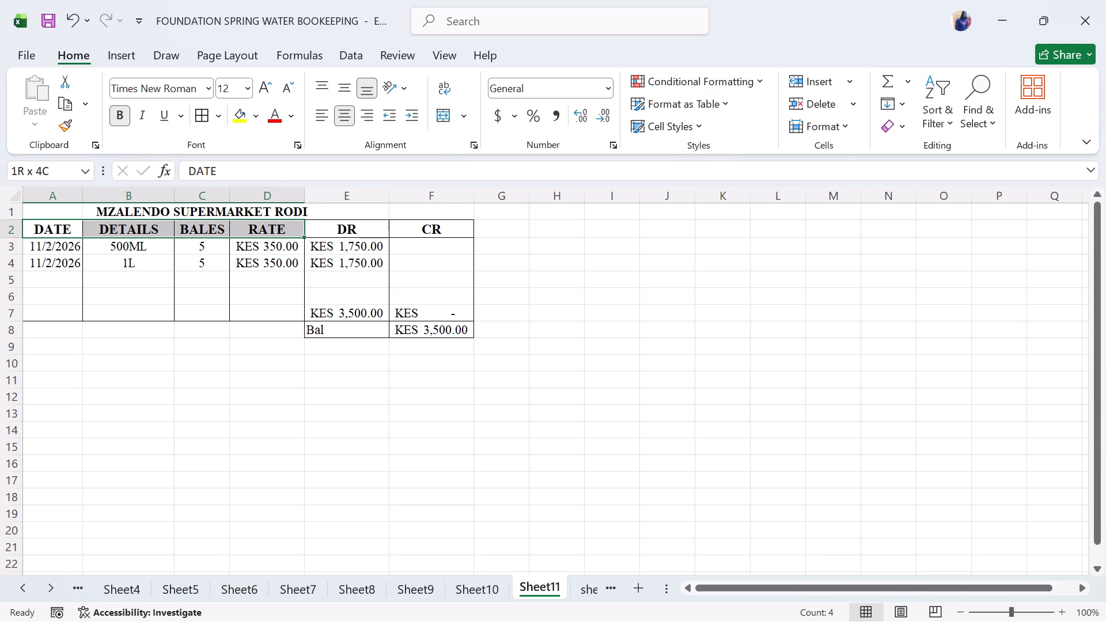
drag(285, 223, 444, 227)
key(ctrl+c)
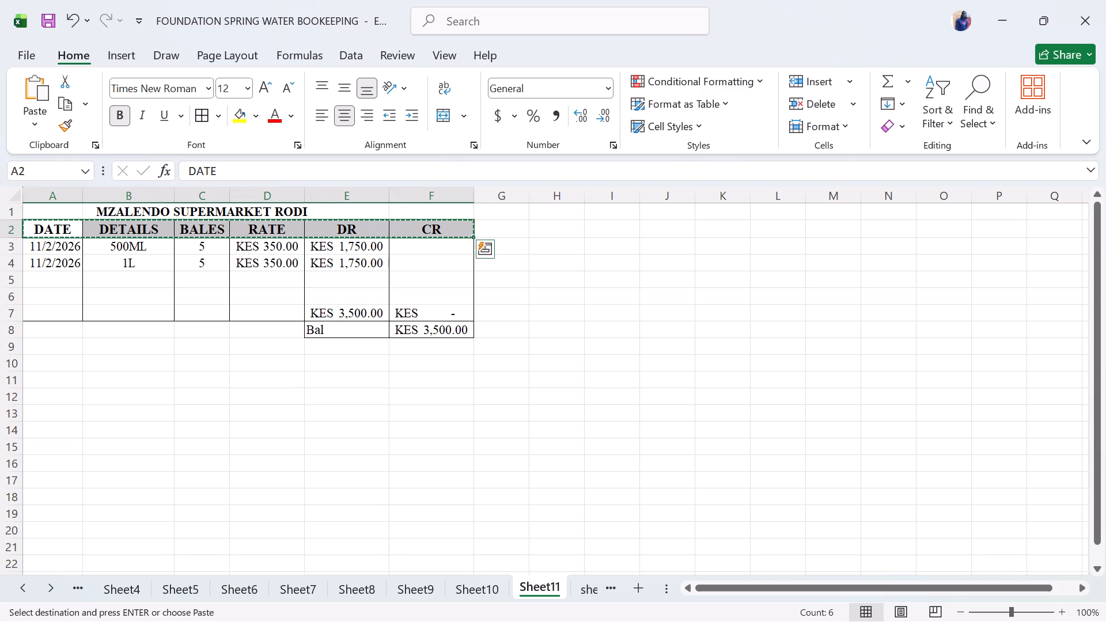
click(593, 595)
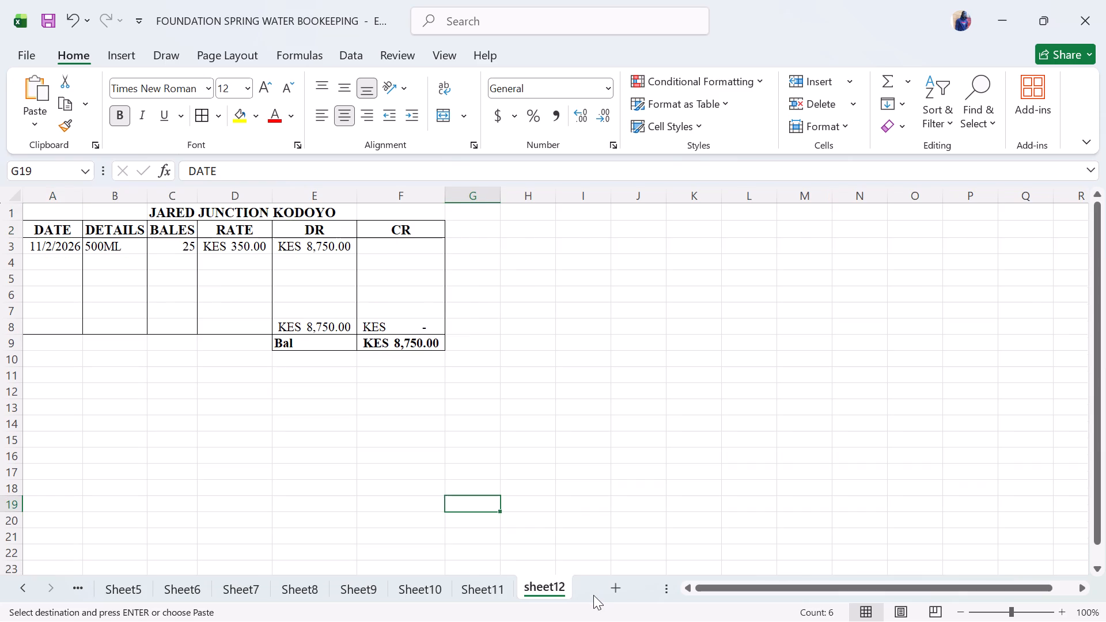
click(614, 588)
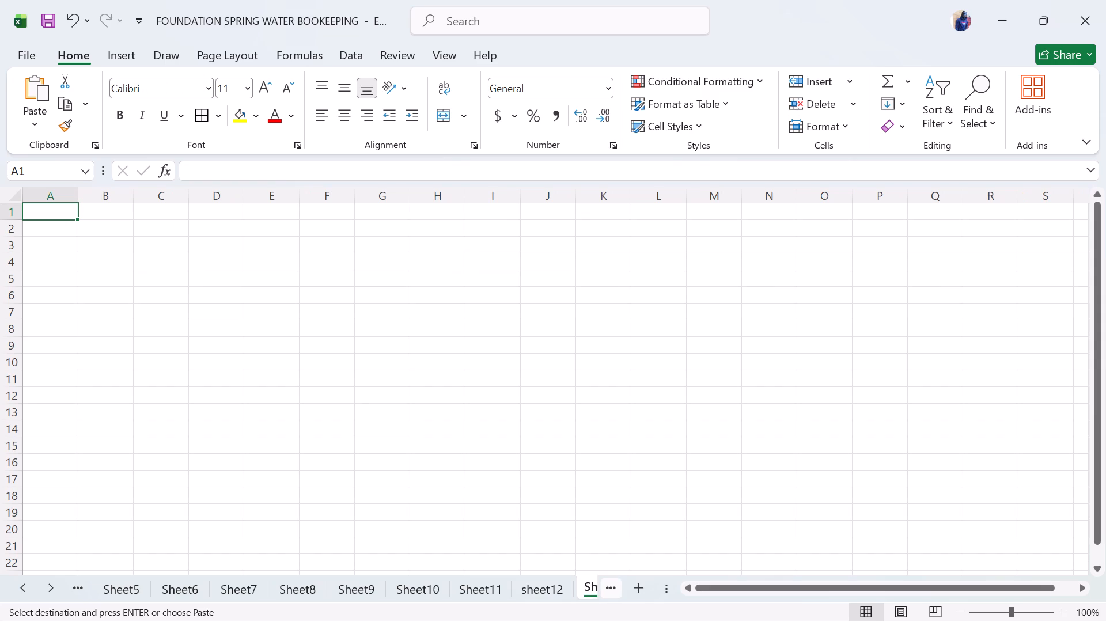
drag(43, 235, 366, 237)
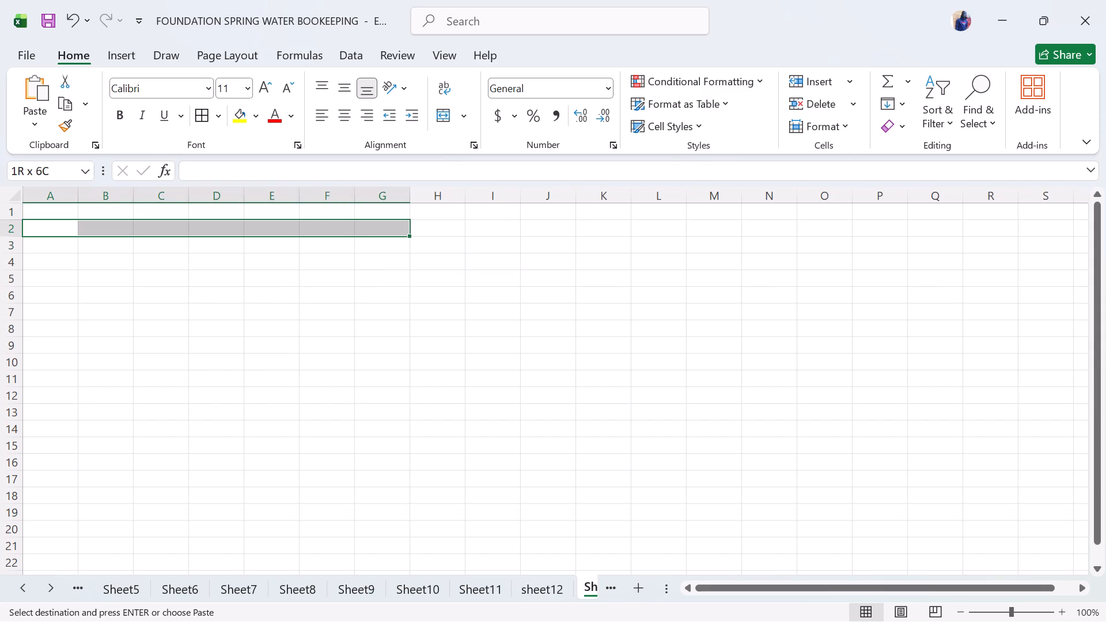
drag(366, 237, 400, 227)
key(ctrl+v)
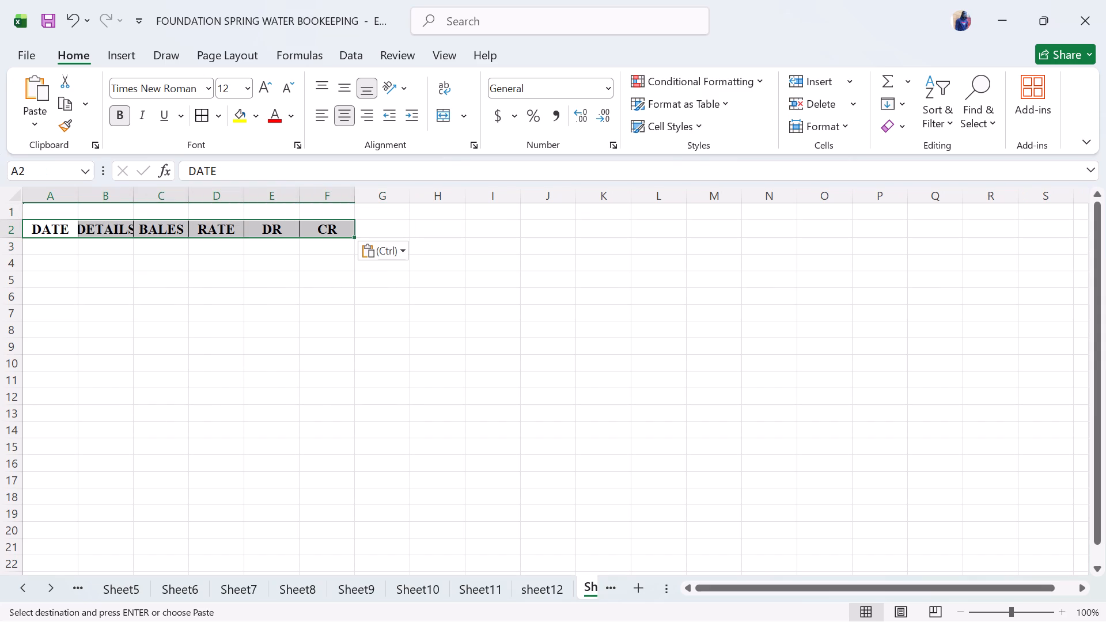
Enter HAPPY SHOP RODI in C1 as the account title above the copied headers.
click(168, 208)
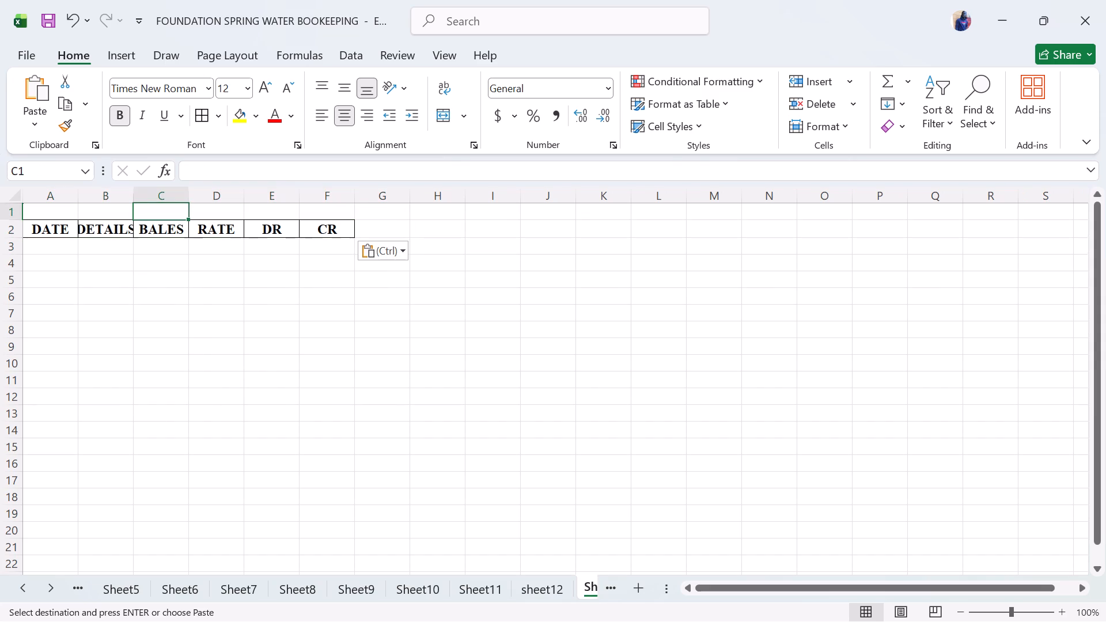
click(229, 178)
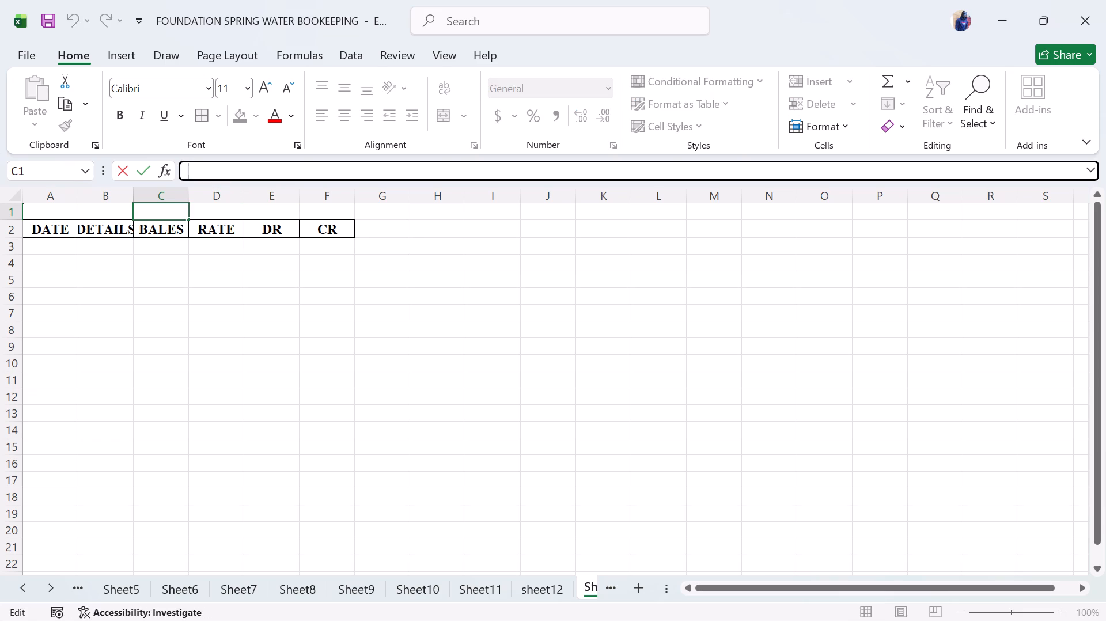
text(HAOOY)
key(BackSpace)
key(BackSpace)
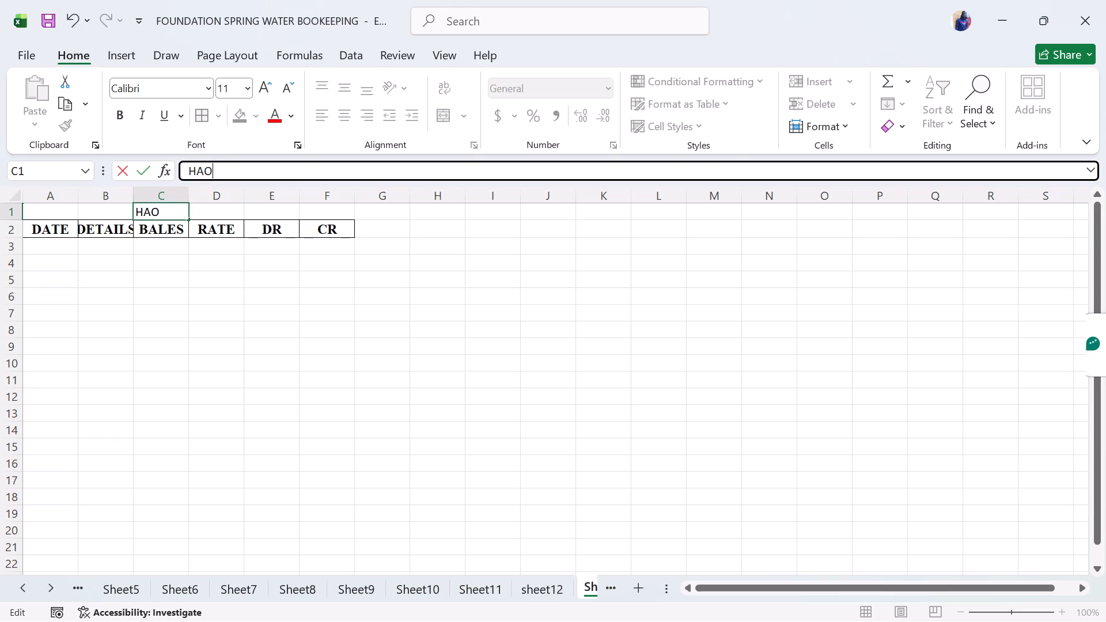
key(BackSpace)
text(PPY SHOP RODI)
key(space)
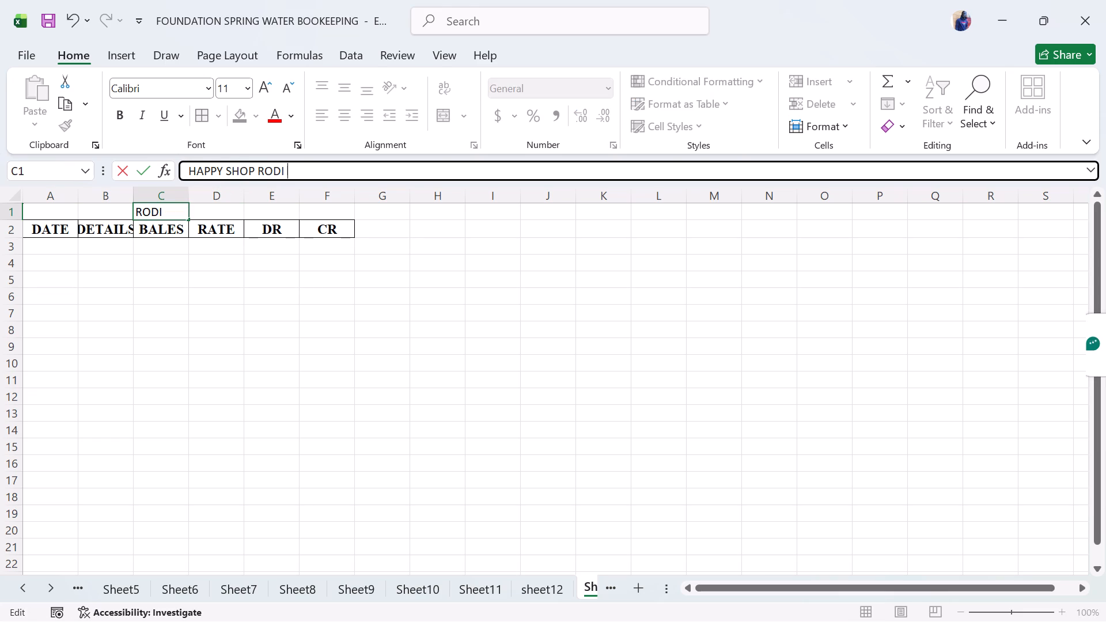
click(284, 248)
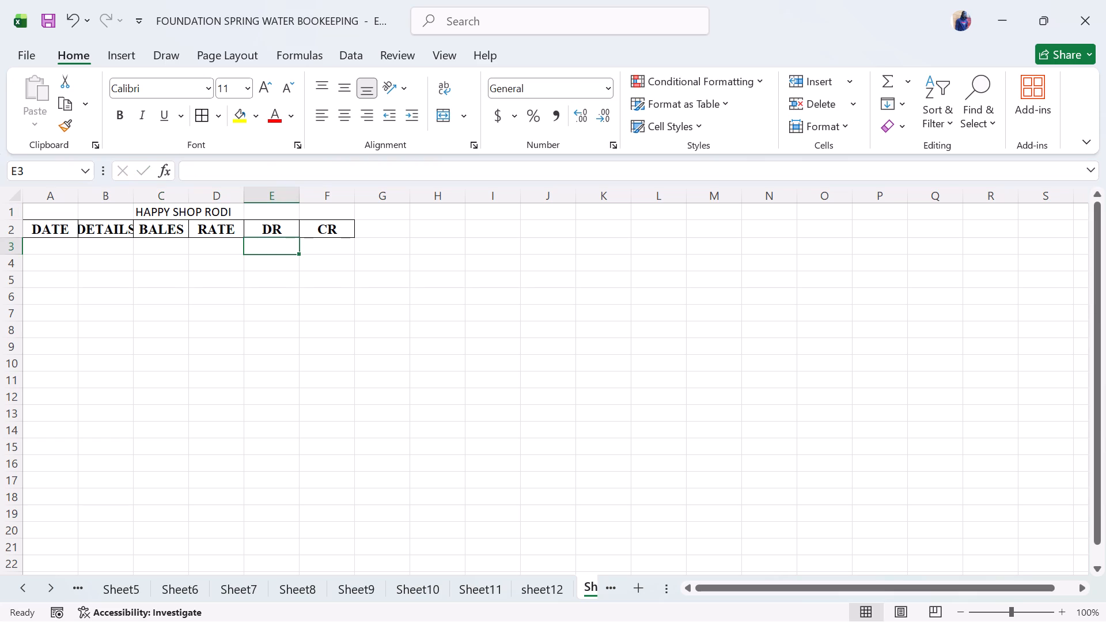
Make the account title HAPPY SHOP RODI in row 1 (C1:D1) bold.
drag(153, 210, 232, 215)
key(ctrl+b)
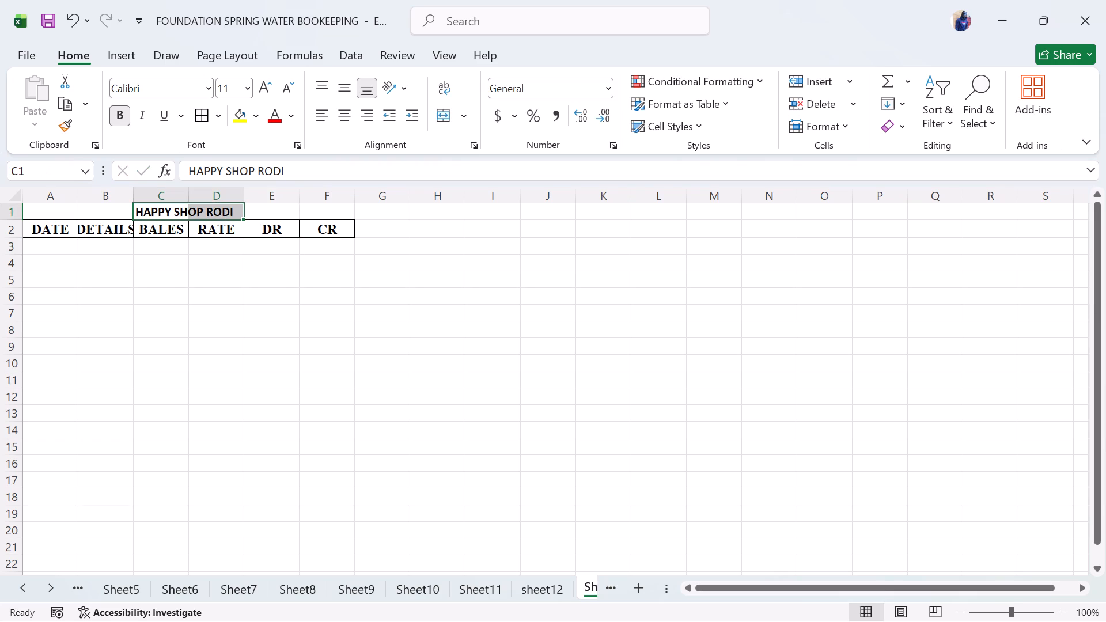
click(275, 251)
Enter the date 11/2/2026 in A3 as the first entry under the DATE header of the Happy Shop Rodi account.
click(56, 242)
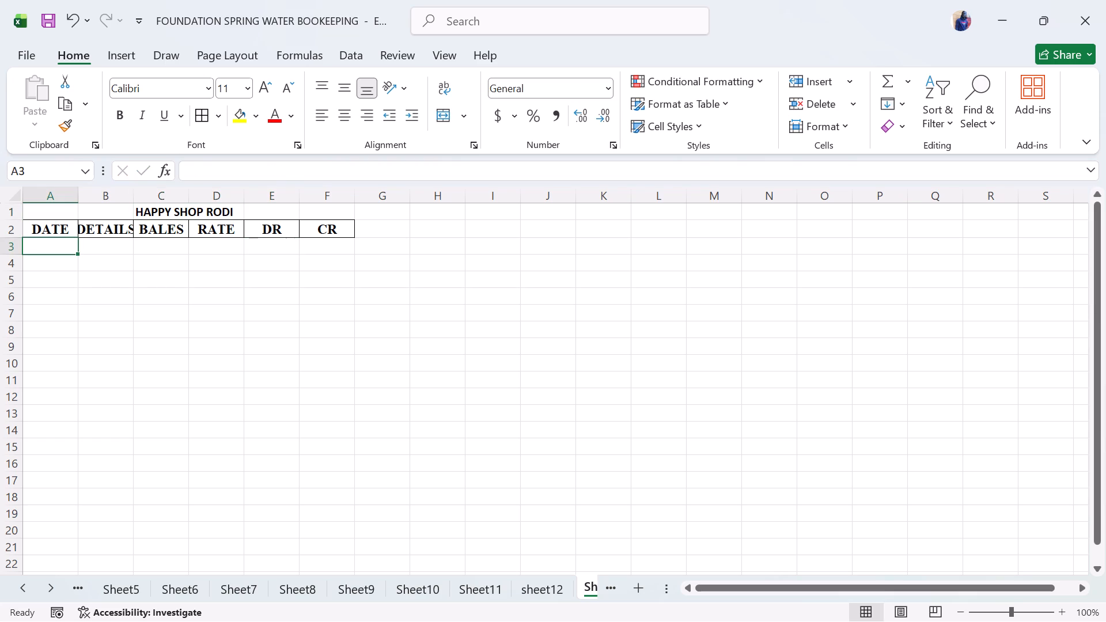
text(11)
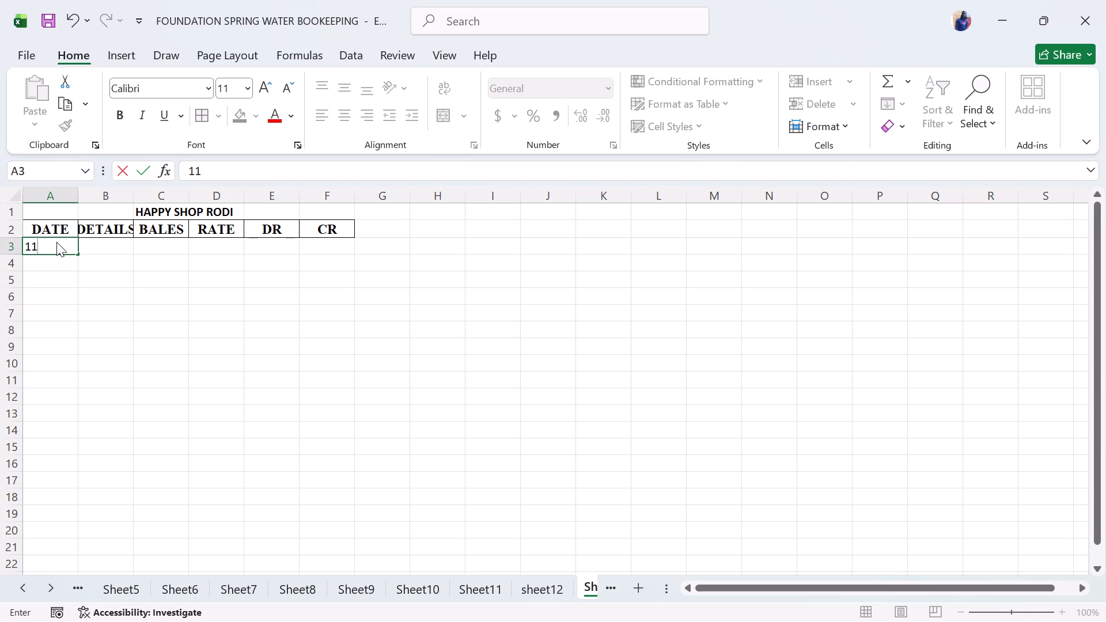
text(/2/2026)
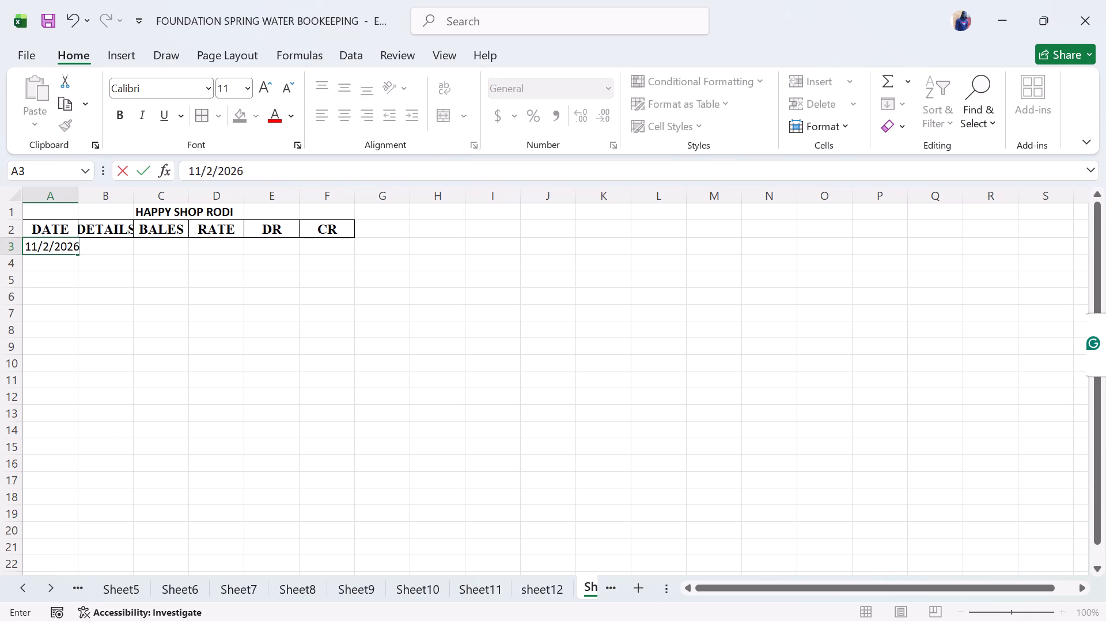
click(74, 208)
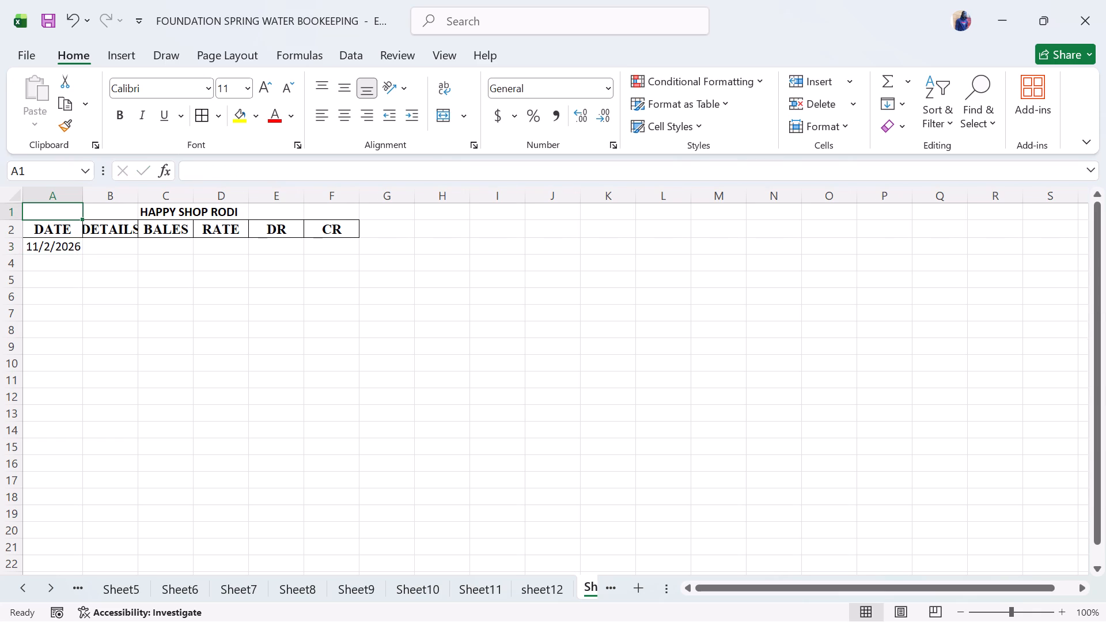
click(113, 241)
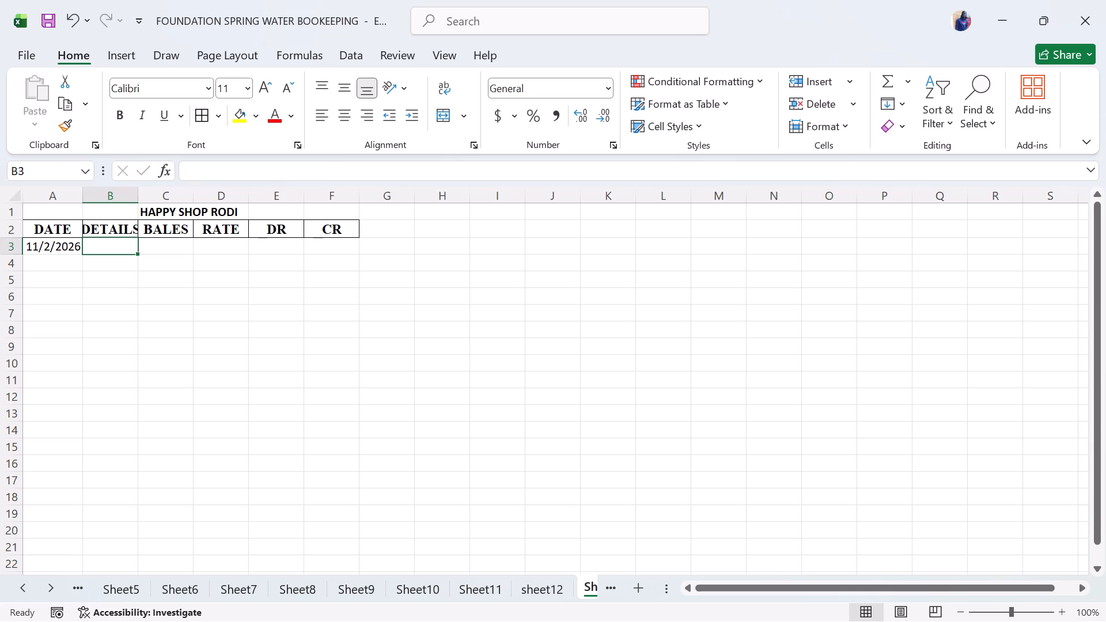
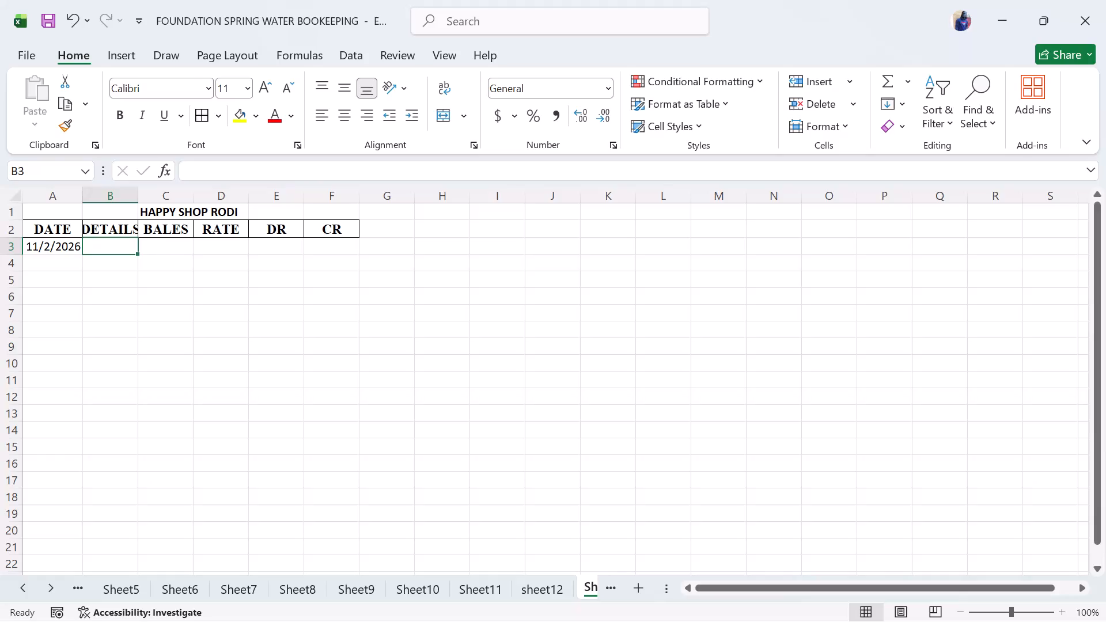
Auto-fit the widths of columns B and C so the DETAILS header and account title fit.
double_click(137, 195)
double_click(202, 190)
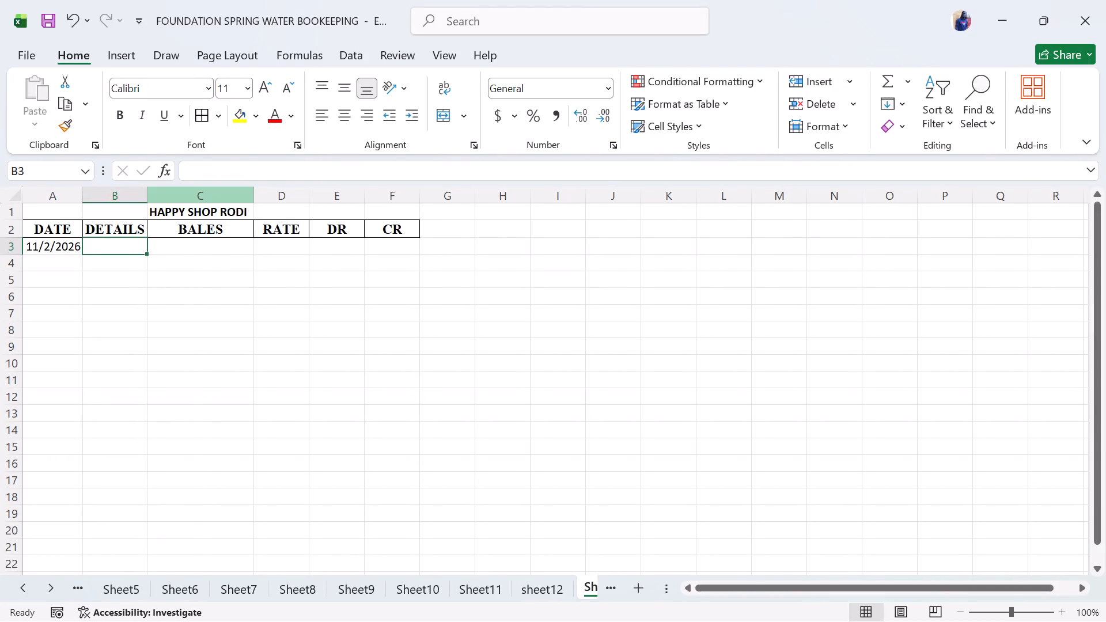
Complete the 11/2/2026 entry in row 3 with details 500ML, 3 bales and a rate of 350.
click(125, 248)
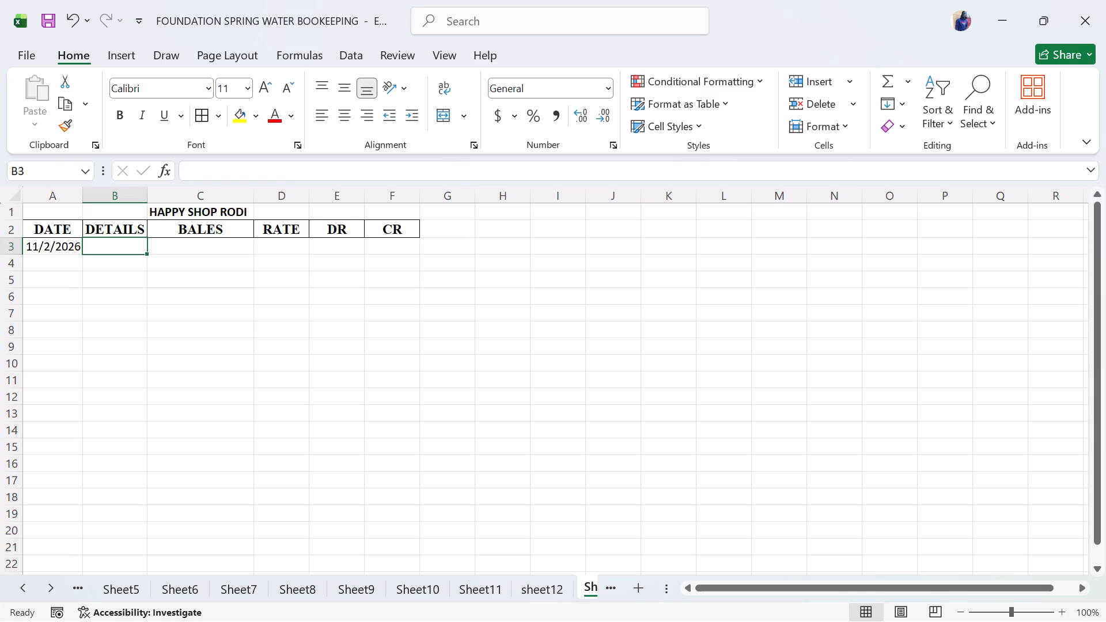
click(128, 248)
text(500)
text(ML)
key(space)
key(BackSpace)
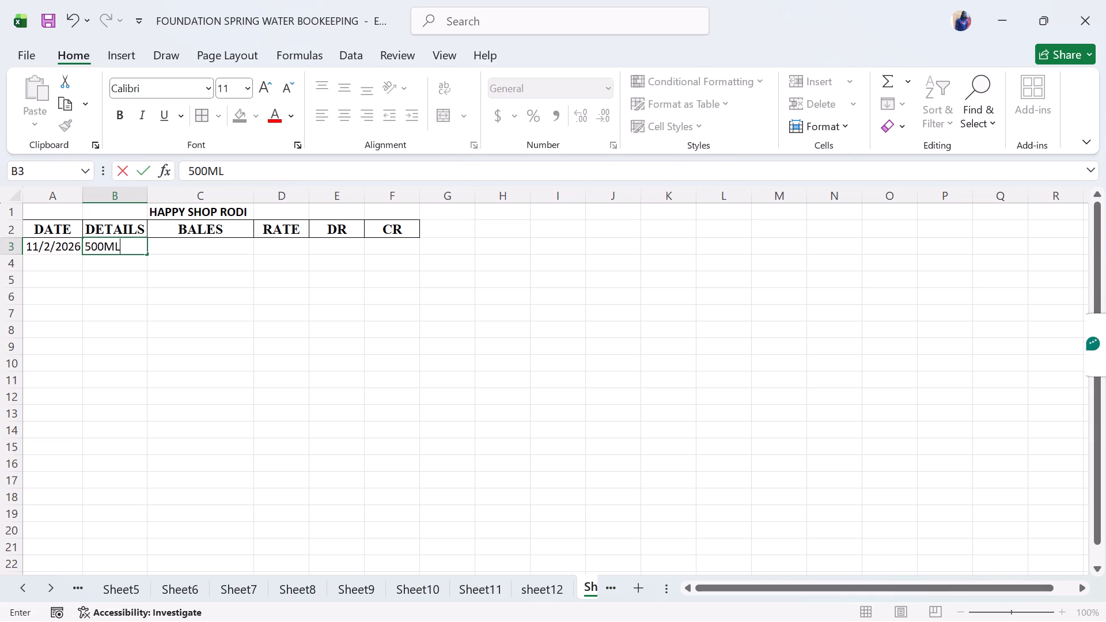
click(219, 244)
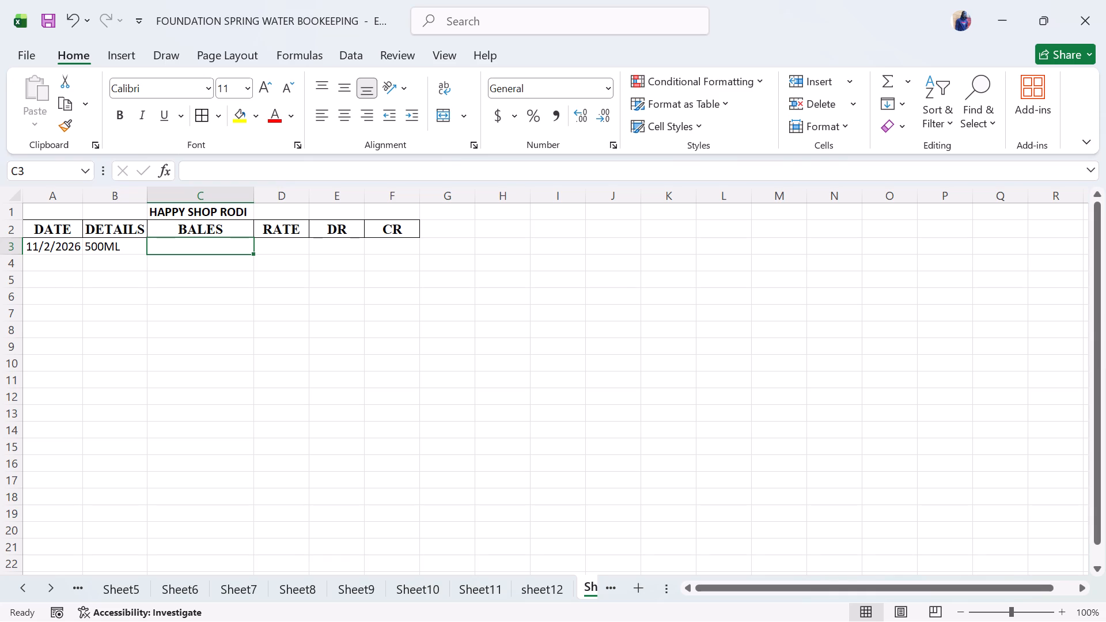
key(3)
click(292, 239)
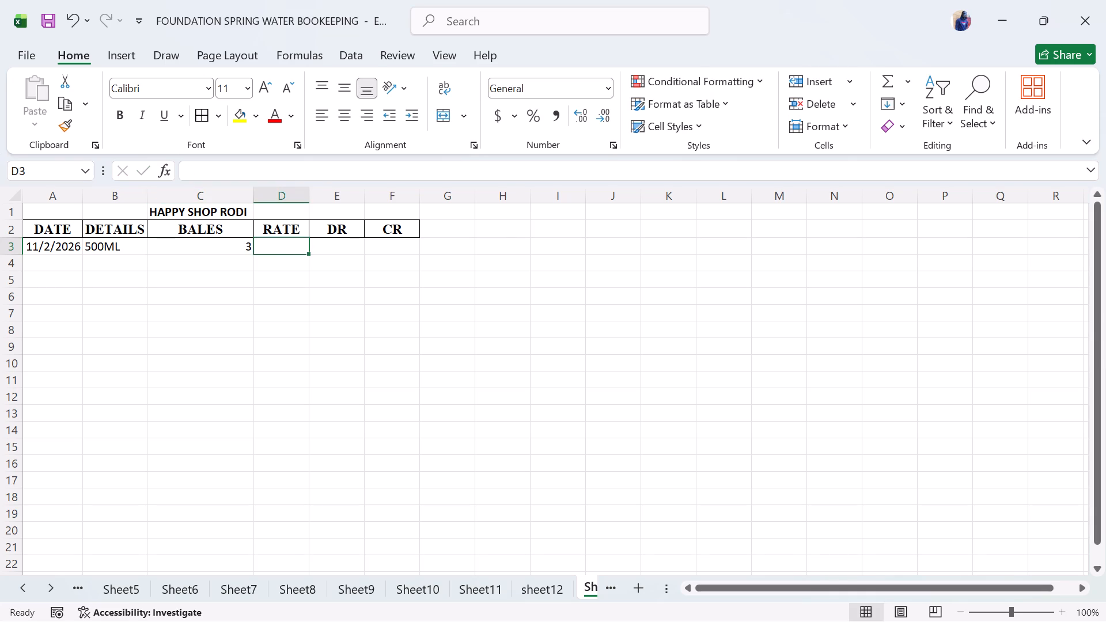
text(350)
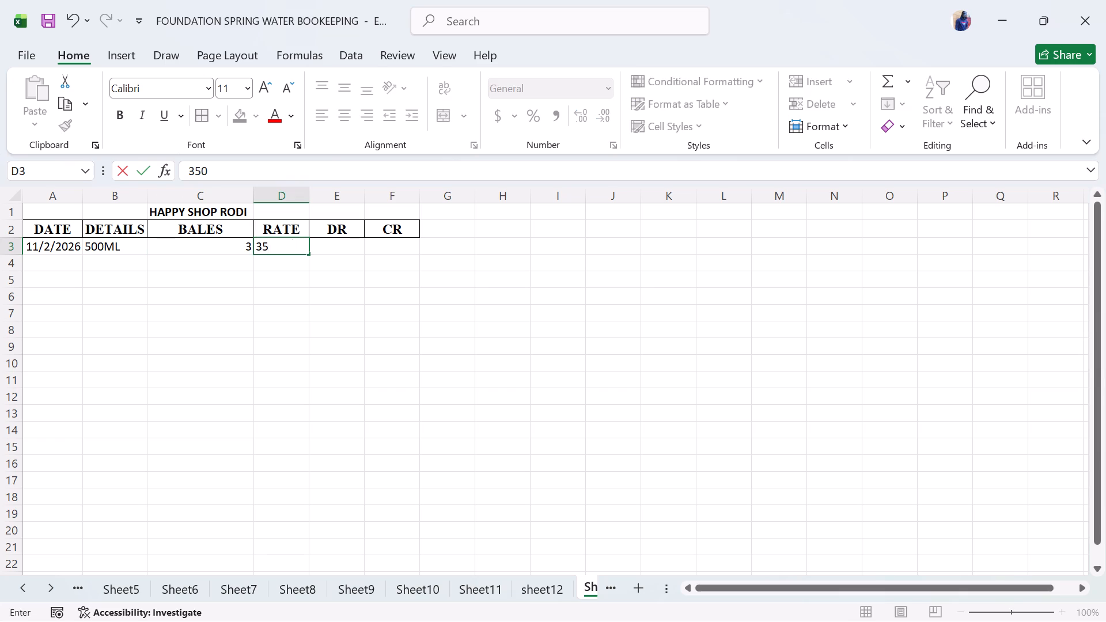
Calculate the DR amount in E3 as bales times rate with the formula =C3*D3.
click(328, 239)
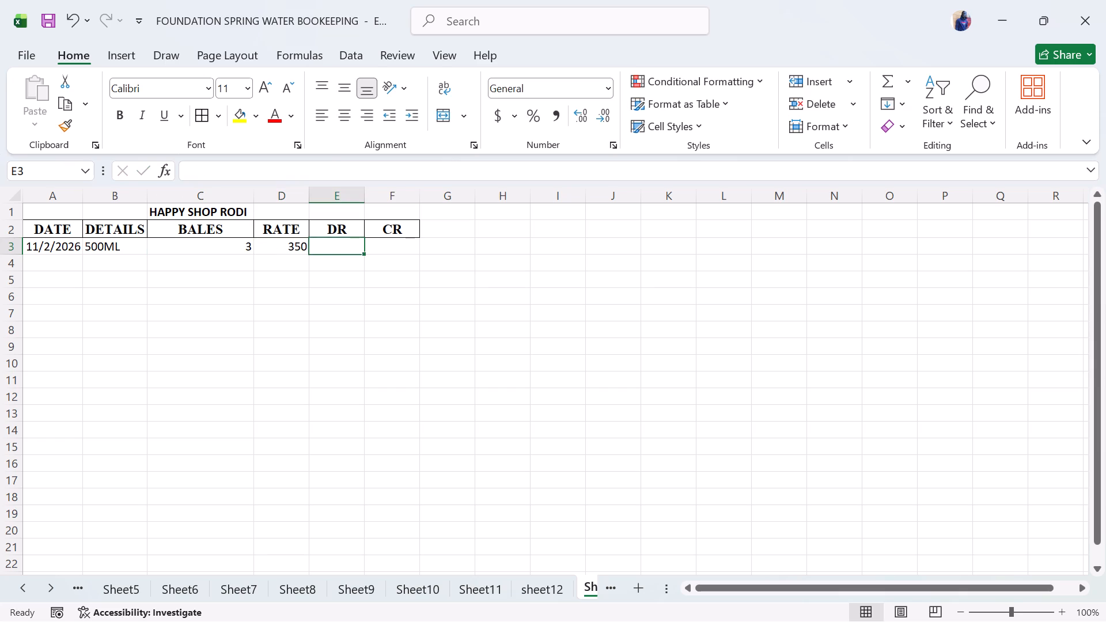
key(equal)
click(237, 239)
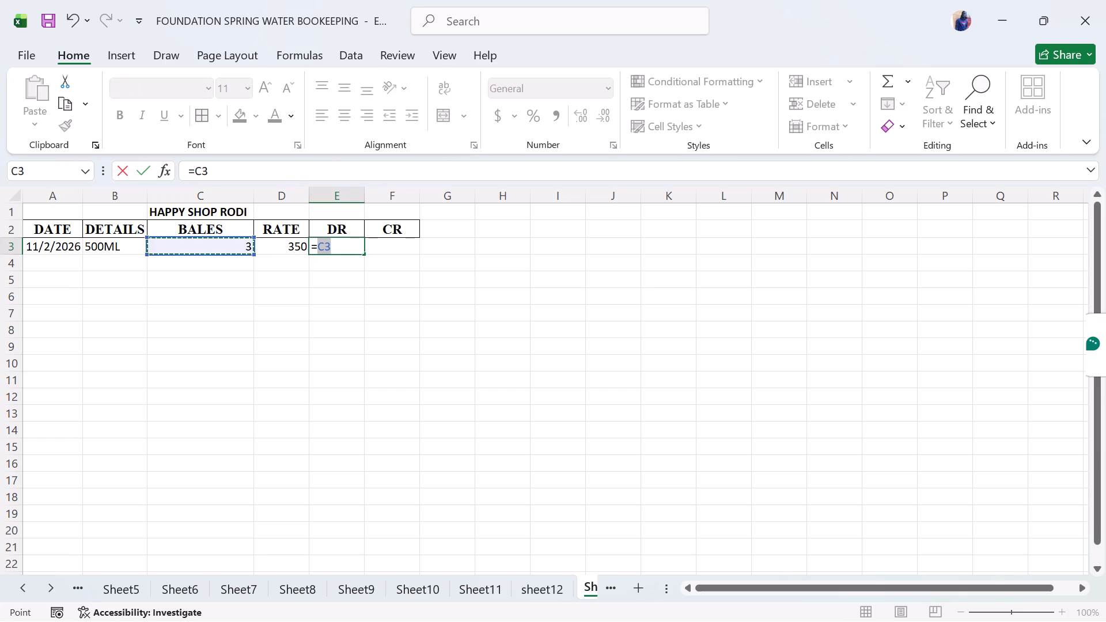
key(shift+asterisk)
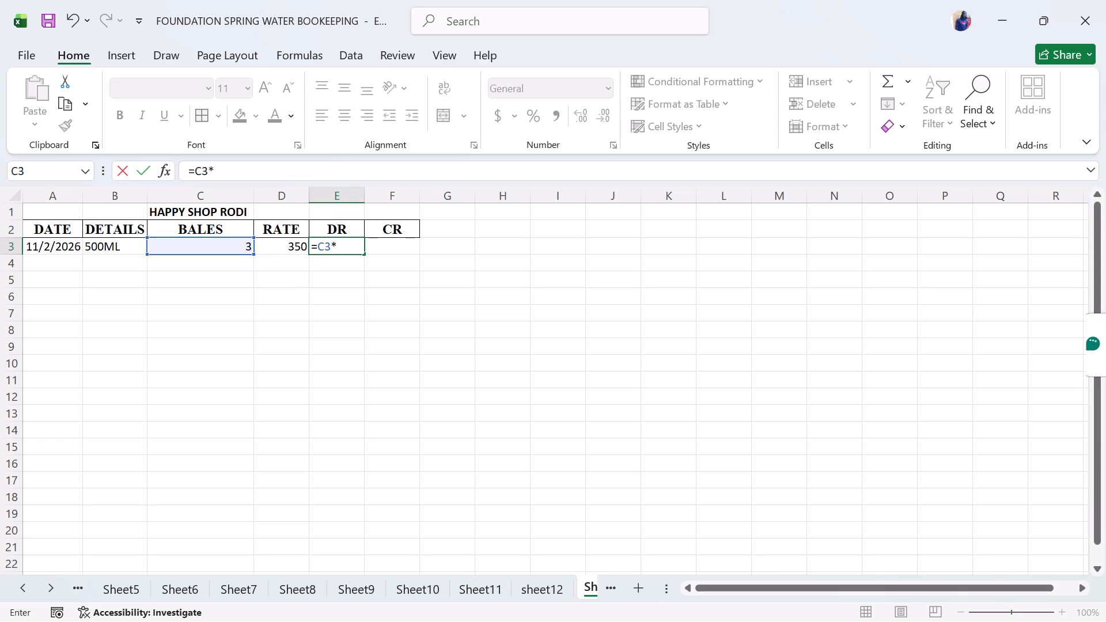
click(270, 247)
key(Return)
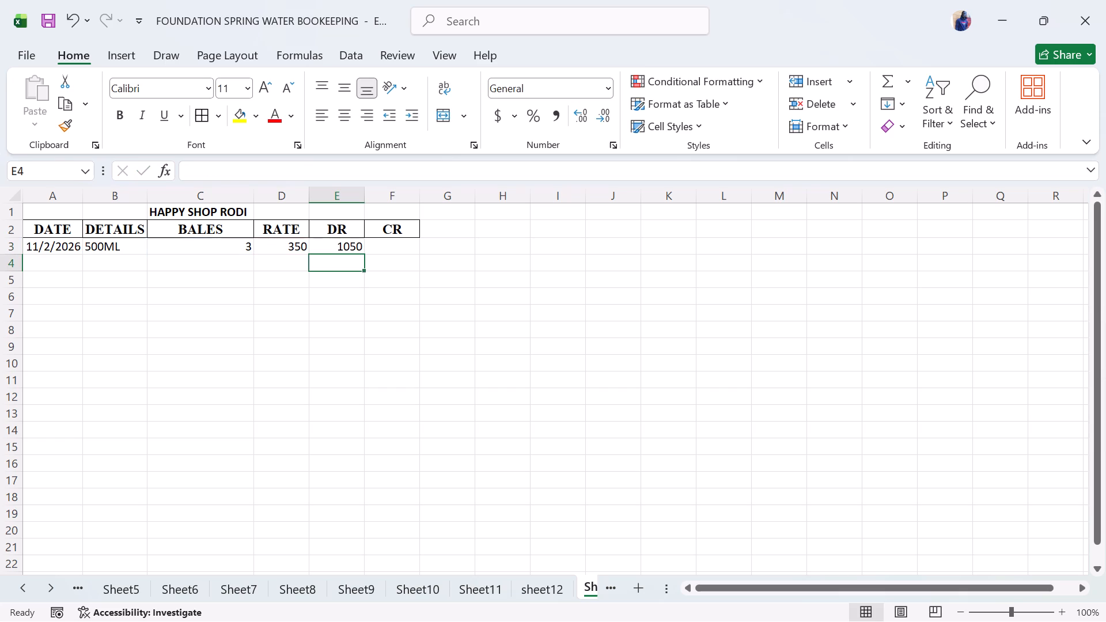
Add a second entry in row 4: date 12/2/2026, details 1L, 1 bale, rate 350 and DR 350.
click(118, 257)
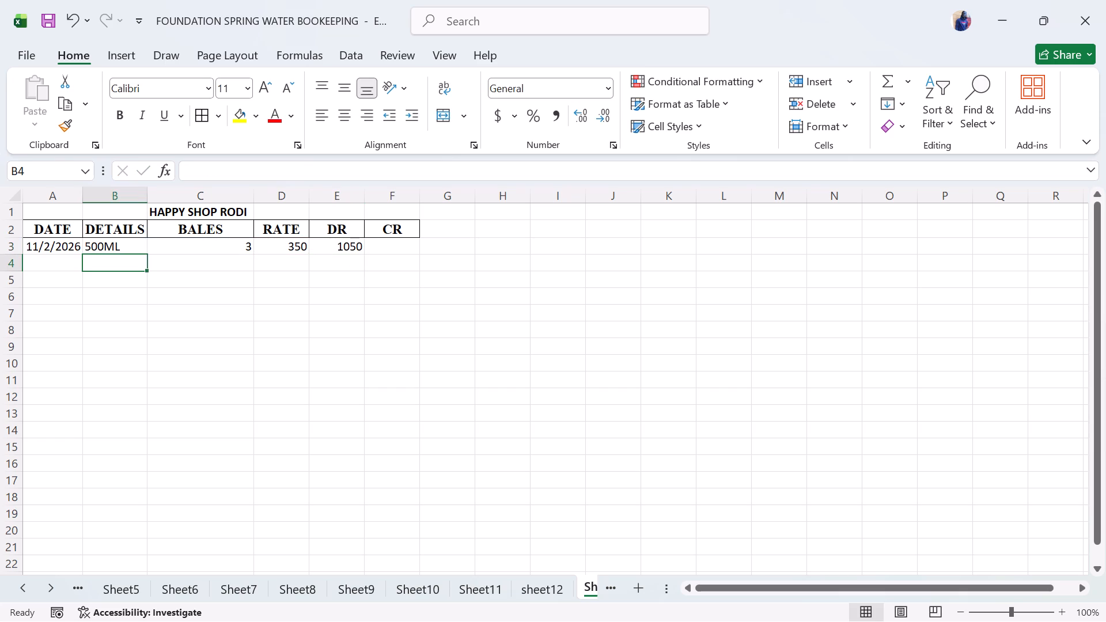
click(55, 259)
text(12/2/2026)
click(103, 263)
text(1L)
click(224, 259)
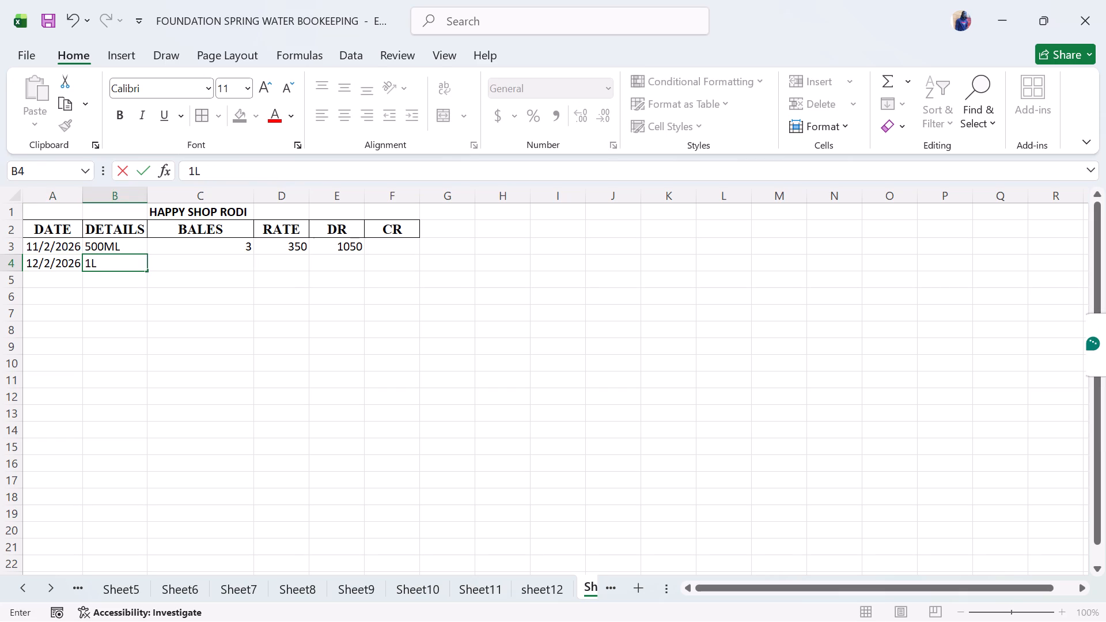
key(1)
click(277, 260)
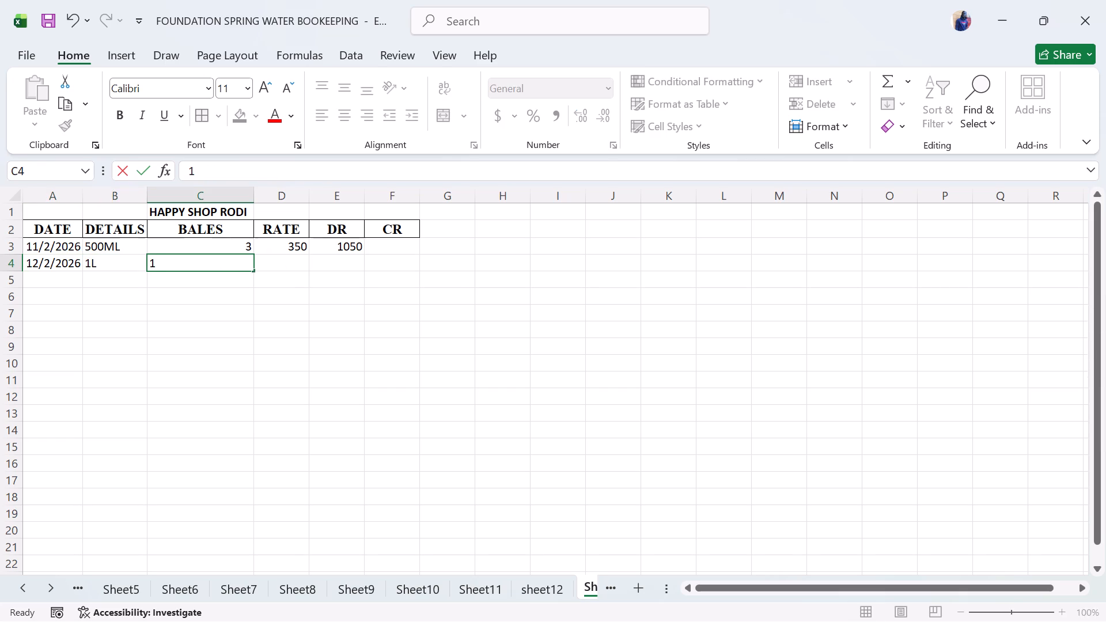
text(350)
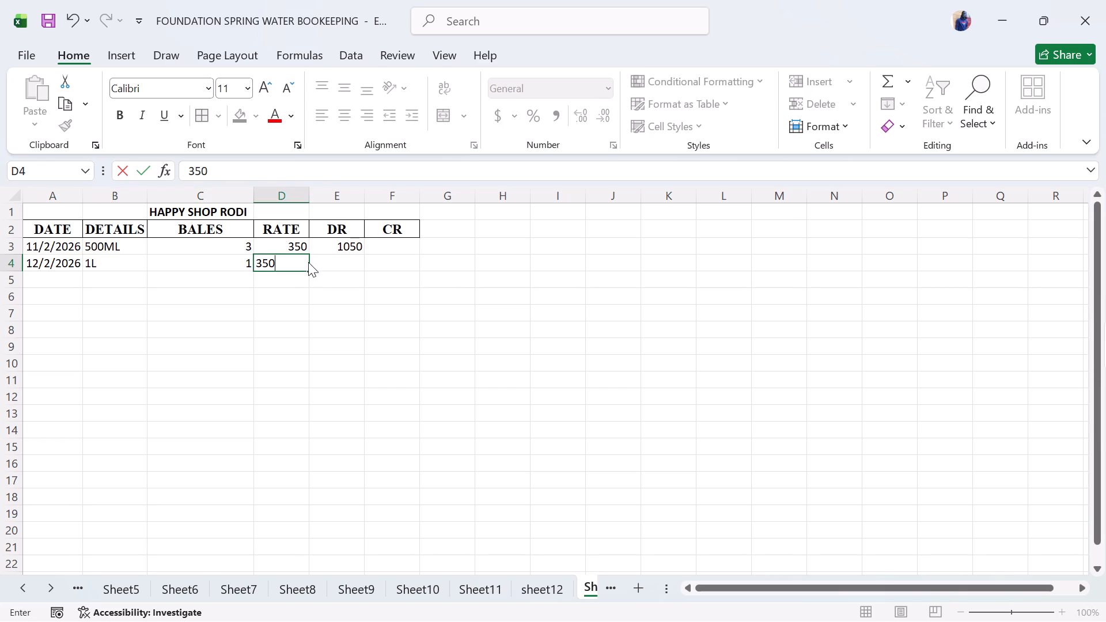
click(349, 259)
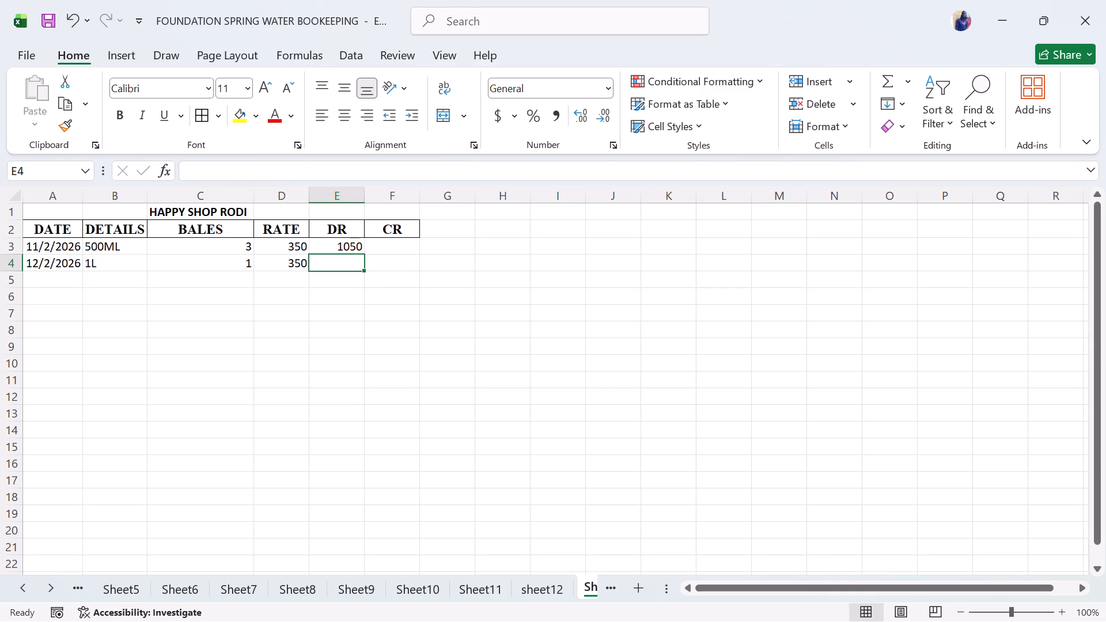
text(350)
click(389, 270)
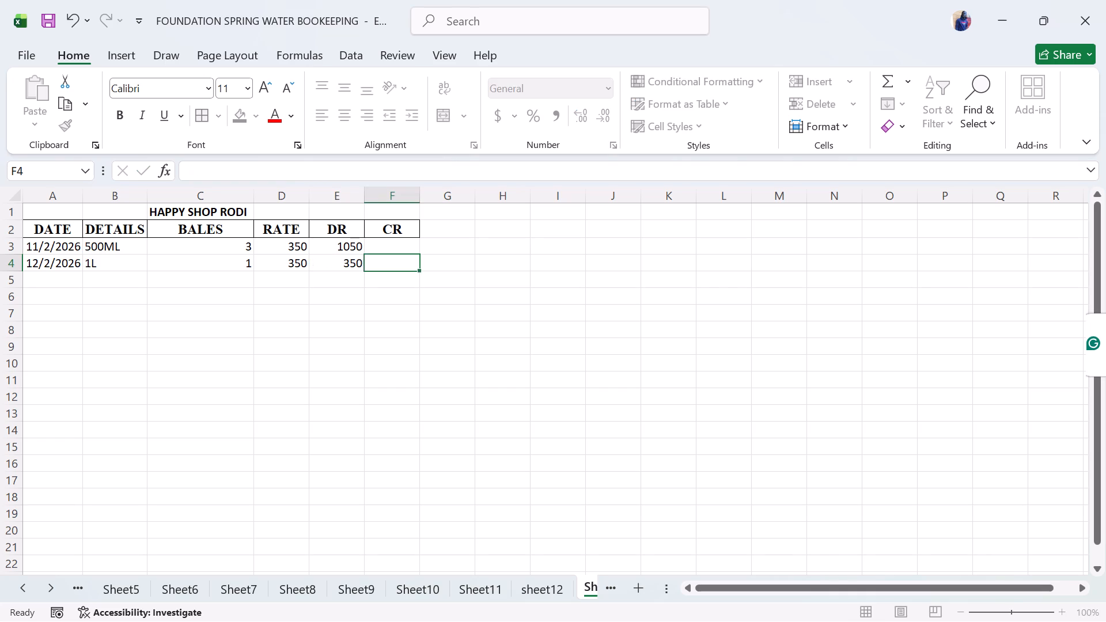
Start the third entry's date in A5 with 12/.
click(336, 282)
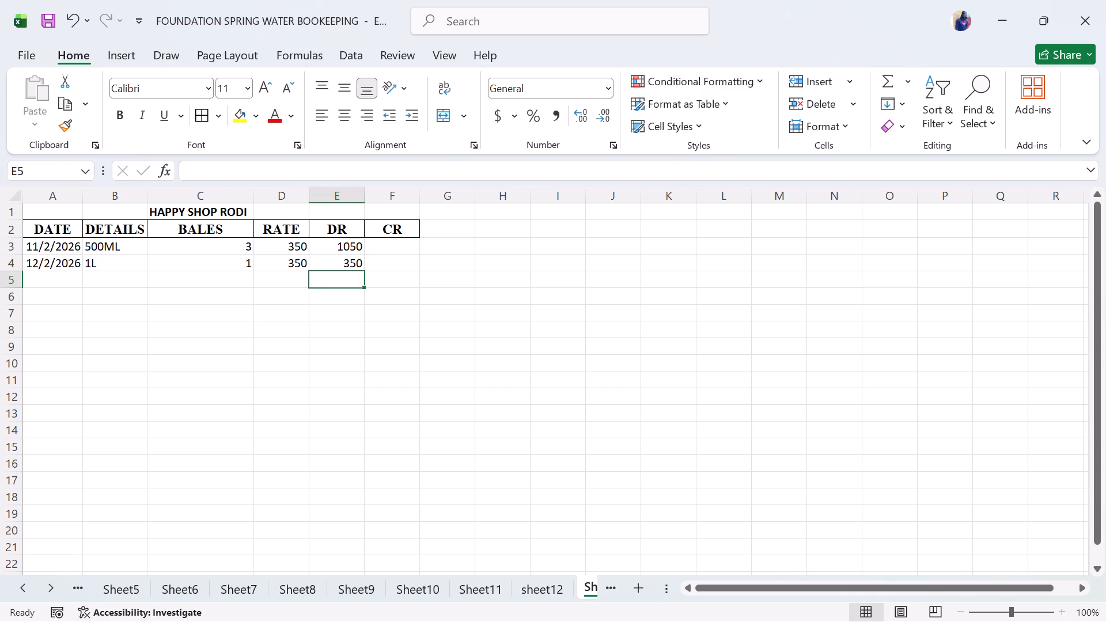
click(59, 281)
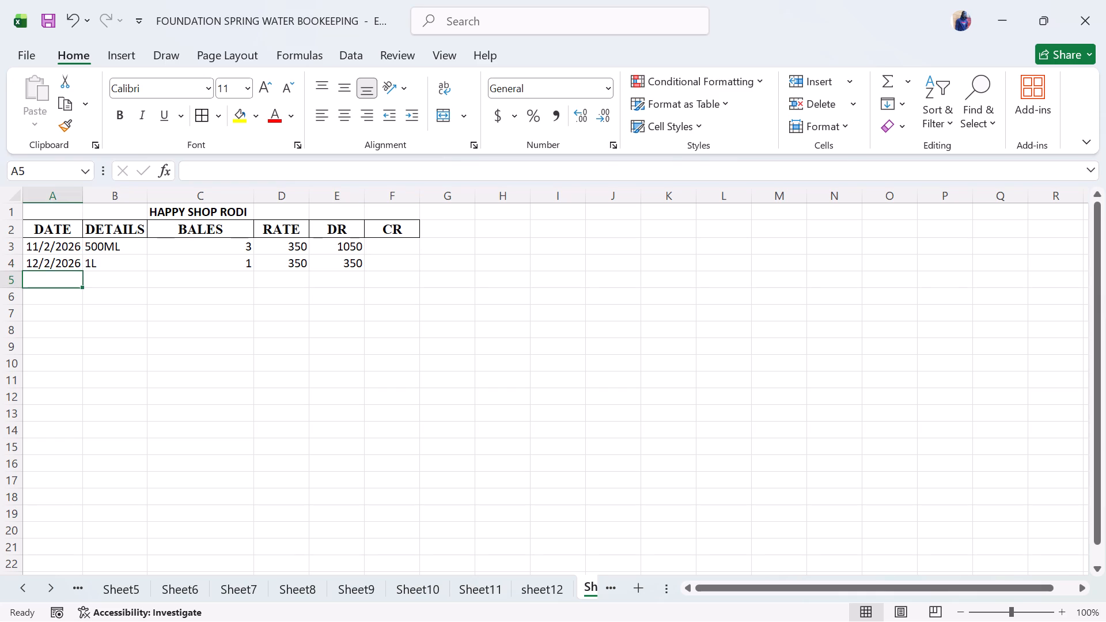
text(12)
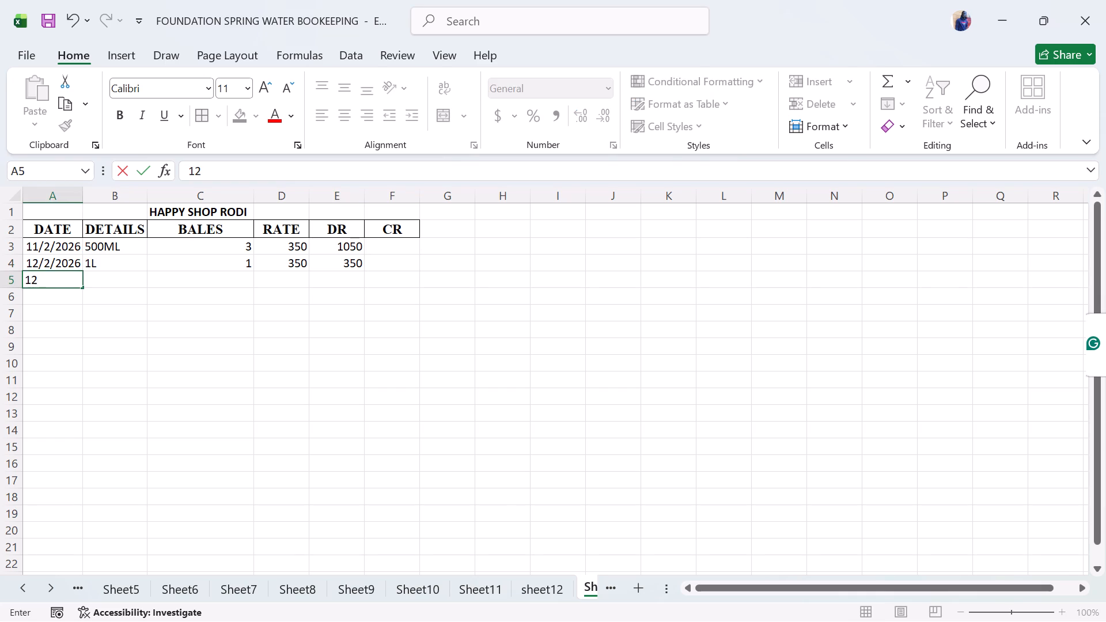
key(slash)
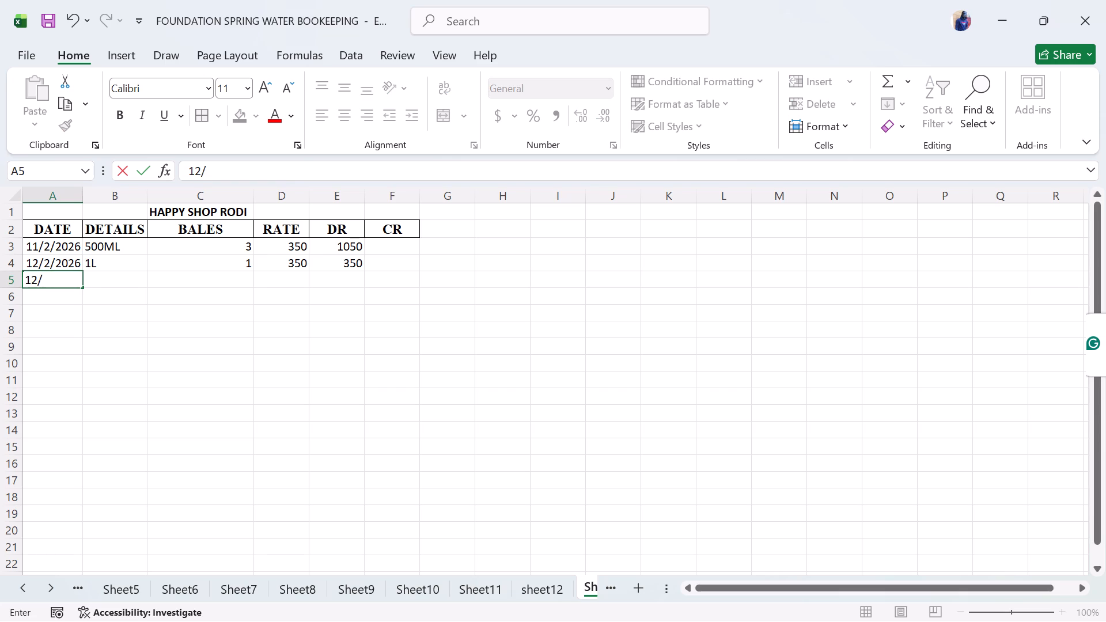
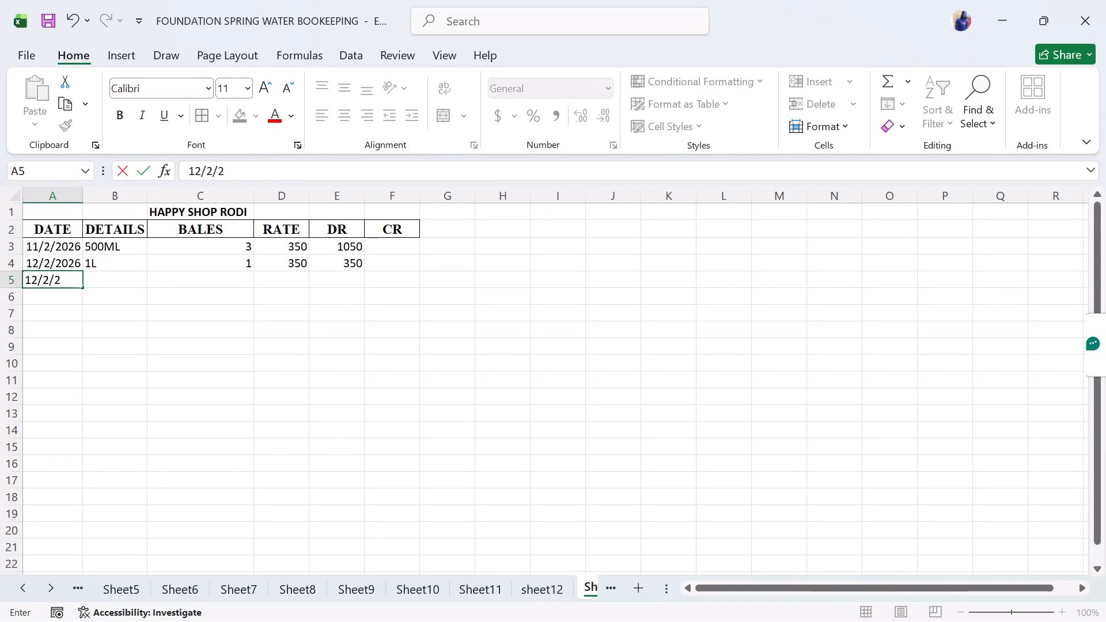
Complete the row 5 date as 12/2/2026 and enter Paid to FSW as its details.
text(26)
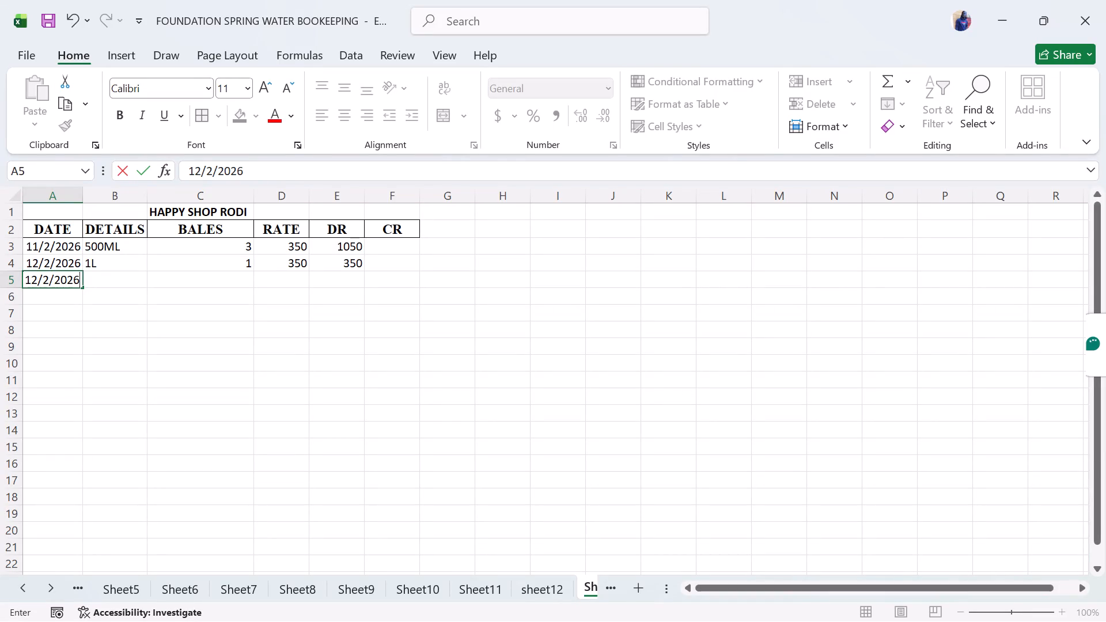
click(122, 276)
text(PAID)
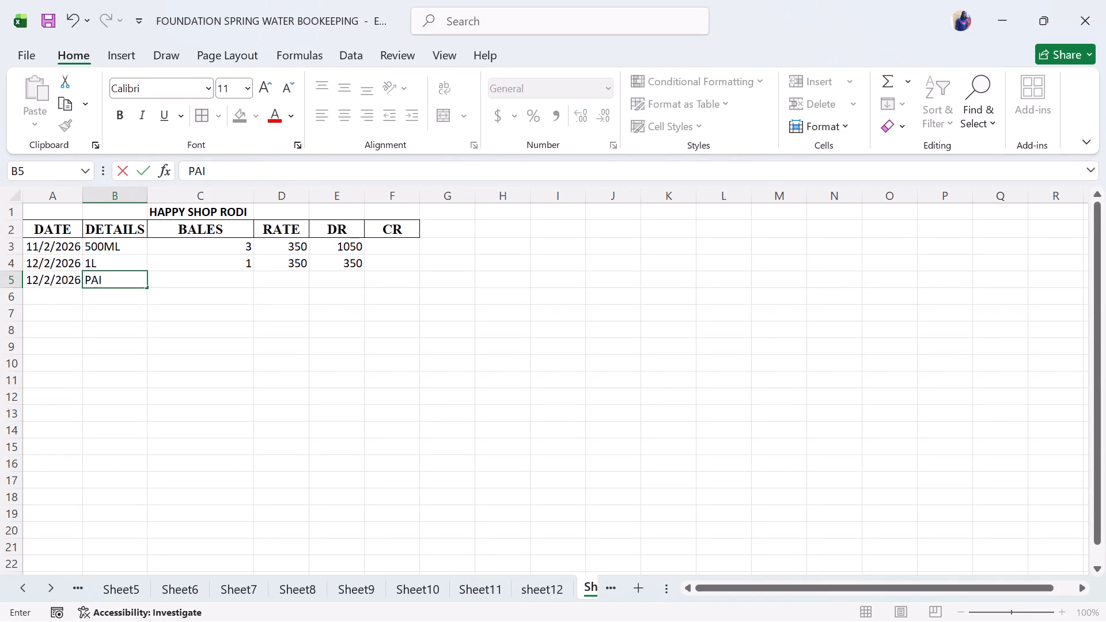
key(space)
key(BackSpace)
key(BackSpace)
key(BackSpace)
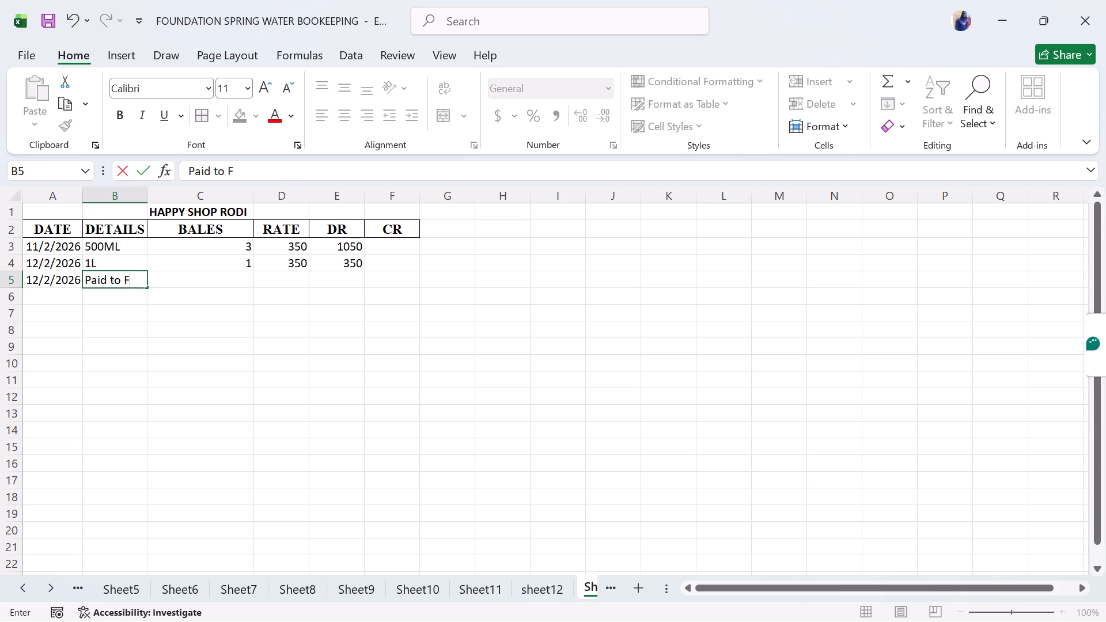
text(SW)
click(186, 278)
Centre the BALES column cells C2 to C5 and narrow column C.
drag(219, 223, 224, 272)
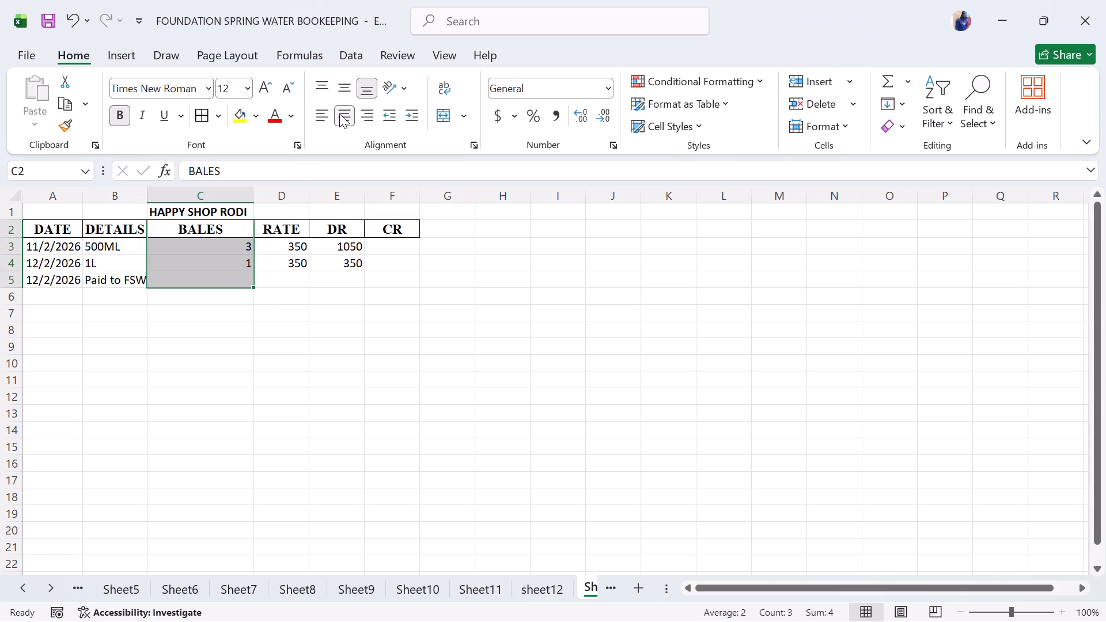
click(339, 113)
click(339, 113)
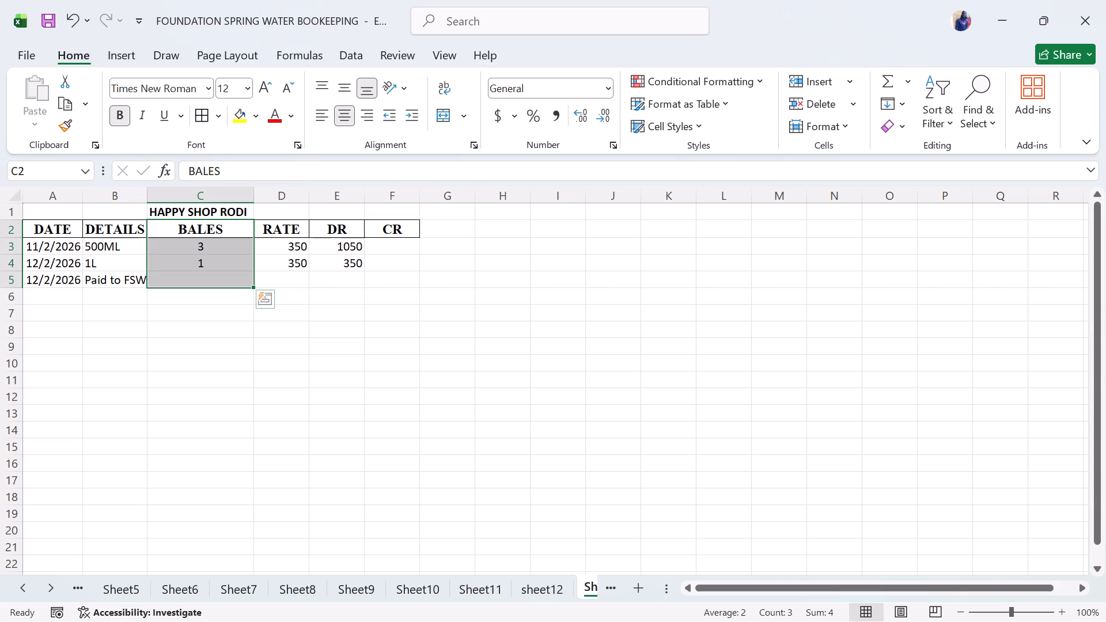
drag(252, 196, 228, 200)
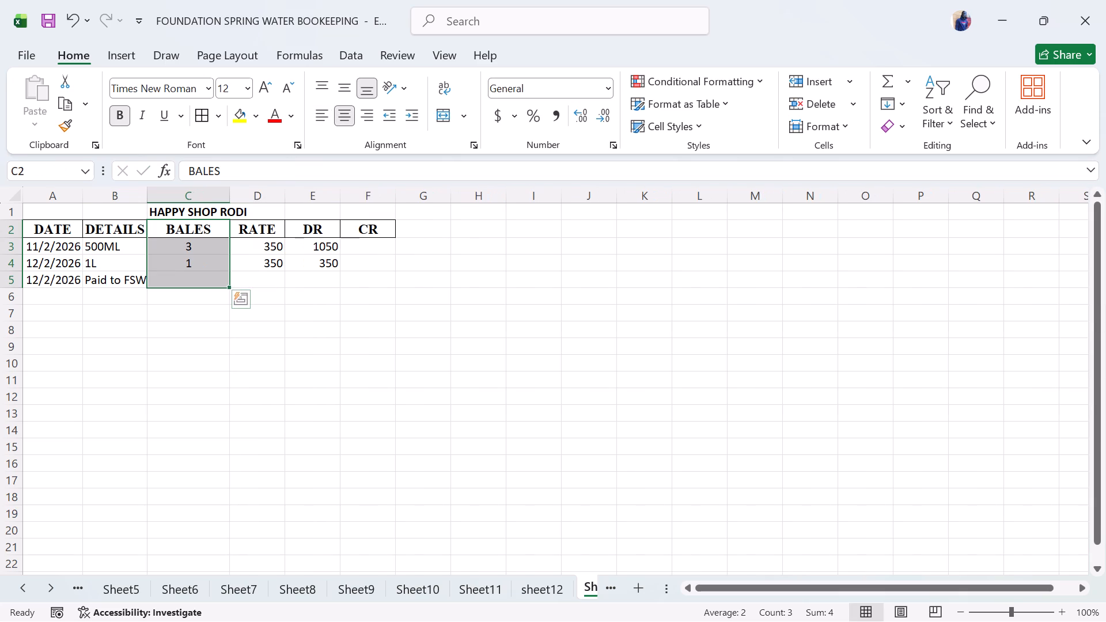
Enter 1400 in the CR column for the Paid to FSW entry in row 5.
click(263, 253)
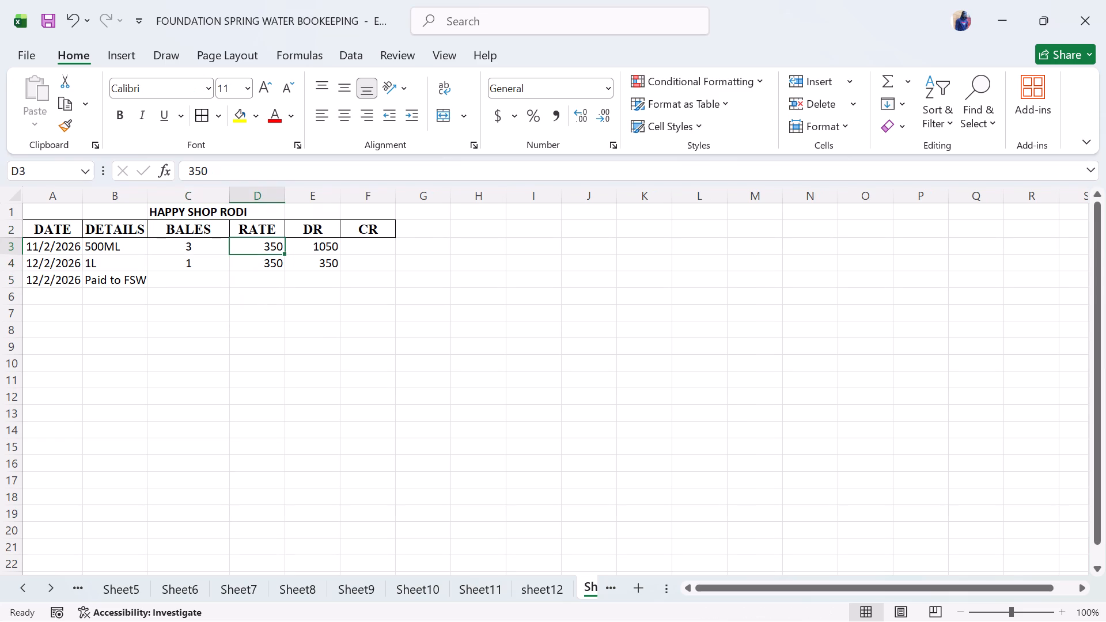
click(254, 279)
click(319, 274)
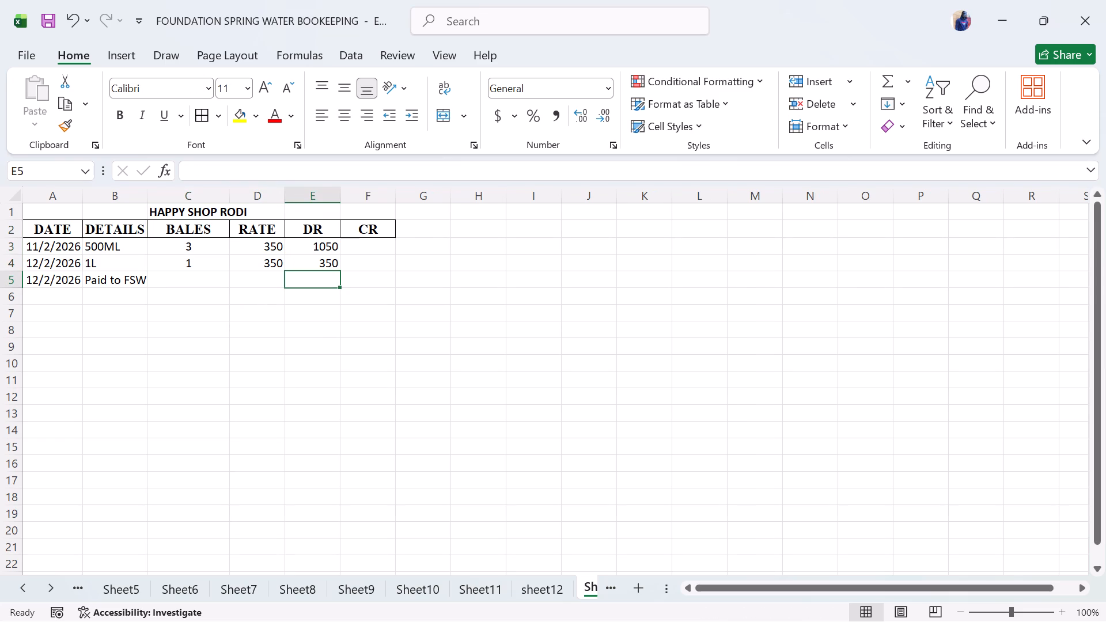
click(366, 272)
click(317, 278)
click(360, 280)
text(1400)
click(301, 298)
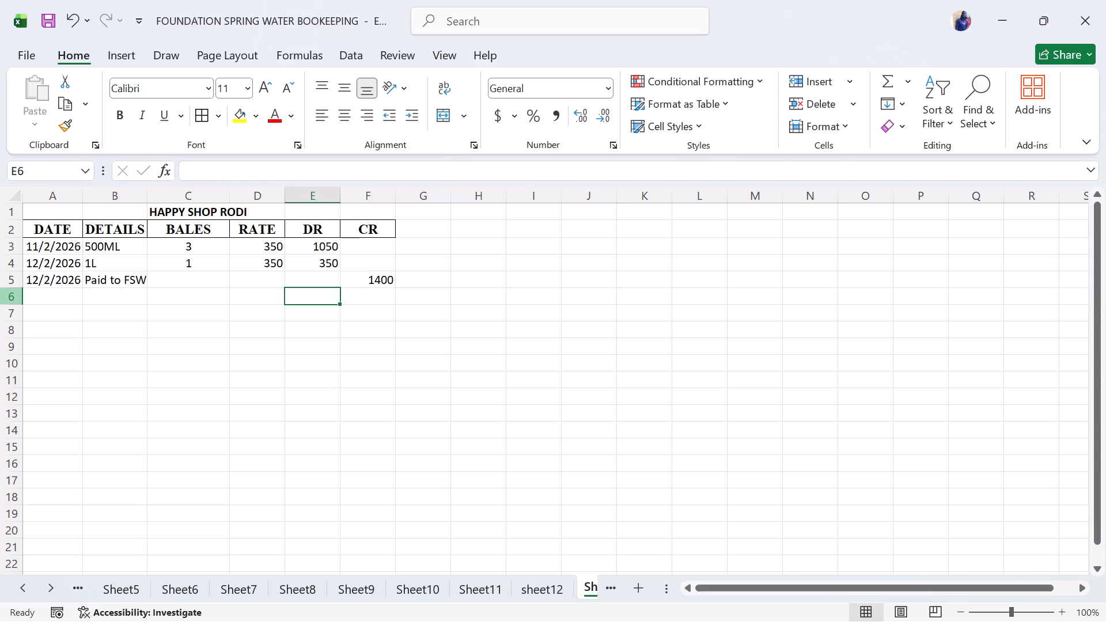
Apply a right border to rows 2 to 7 of each column from DATE to CR.
drag(76, 227, 78, 313)
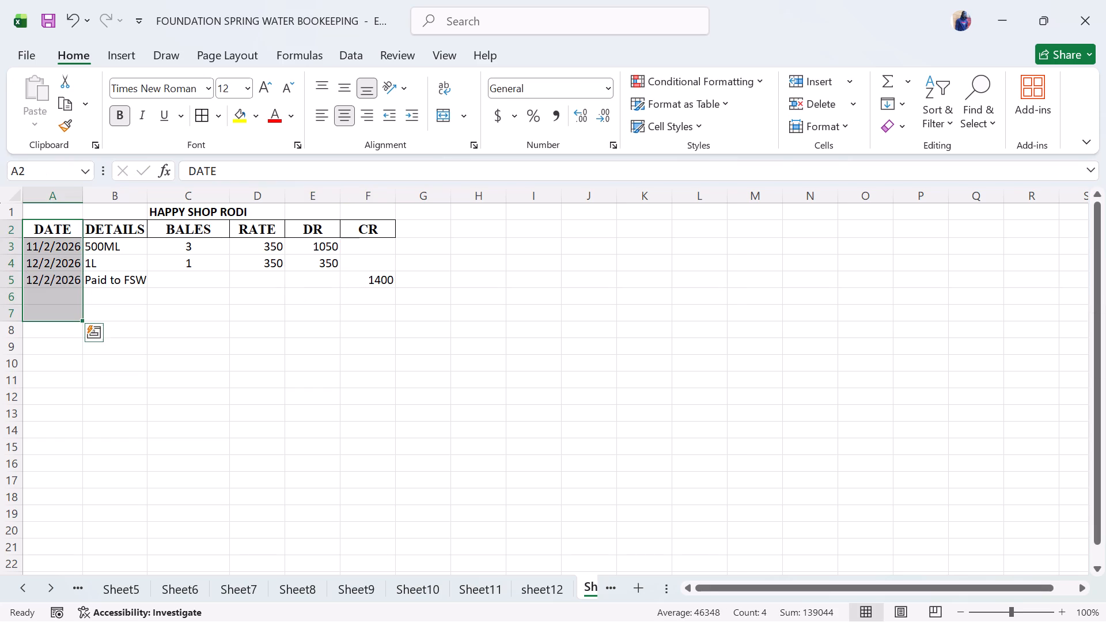
click(222, 112)
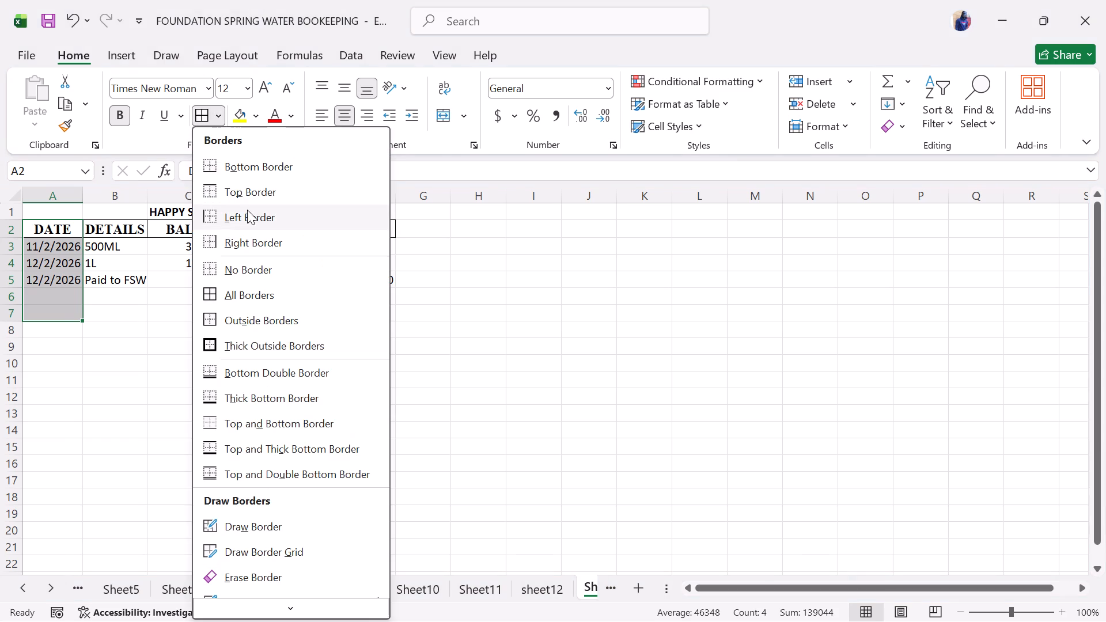
click(259, 237)
drag(123, 225, 123, 310)
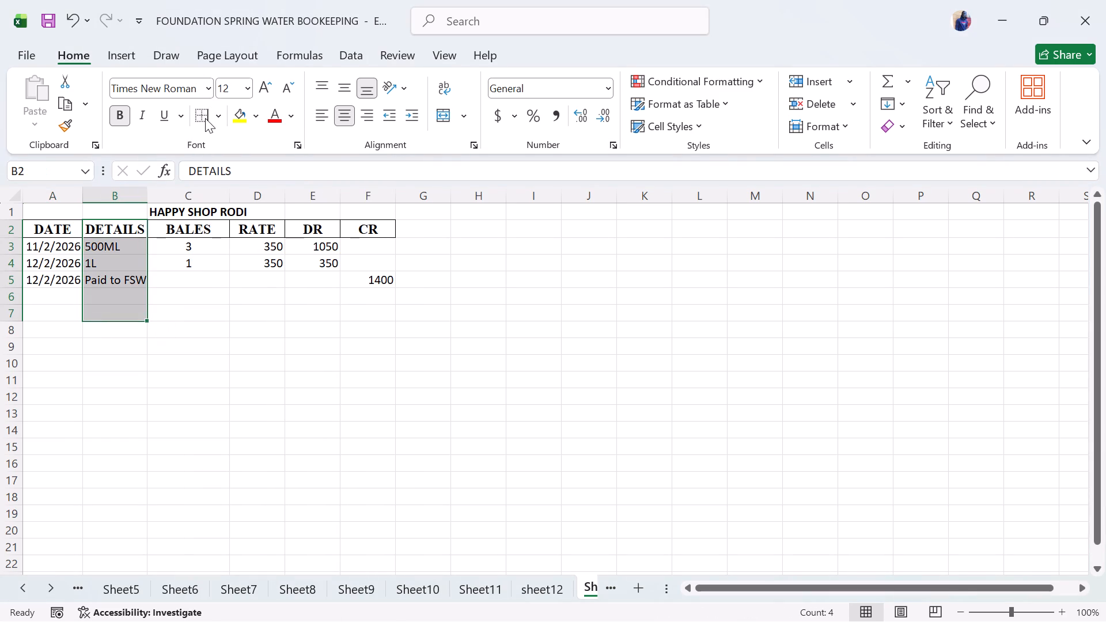
click(205, 119)
drag(204, 232, 197, 317)
click(196, 117)
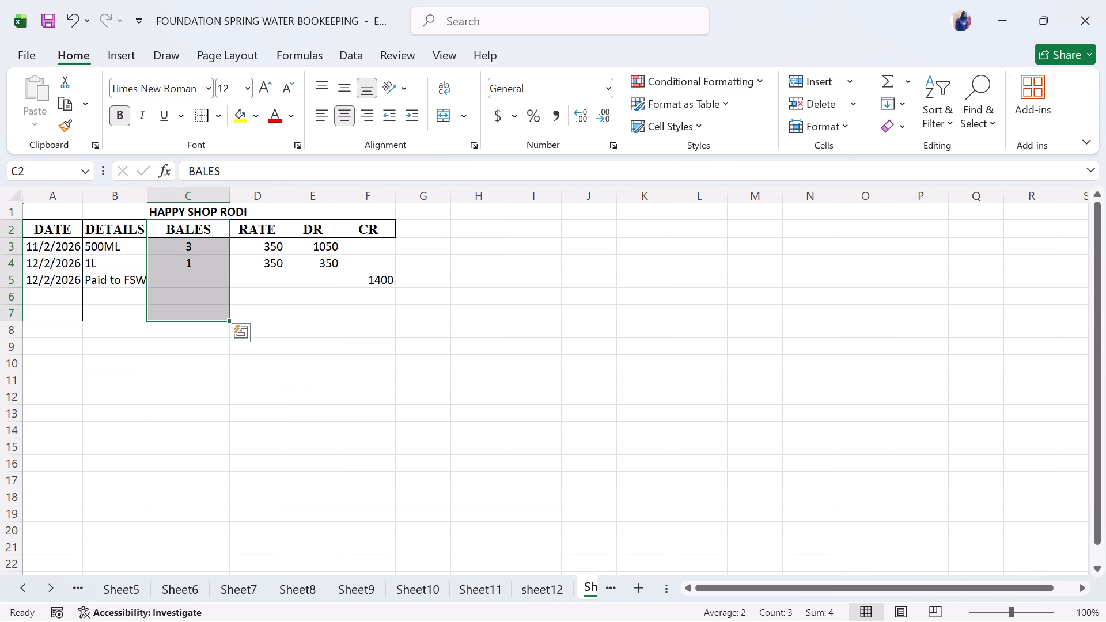
drag(268, 233, 272, 314)
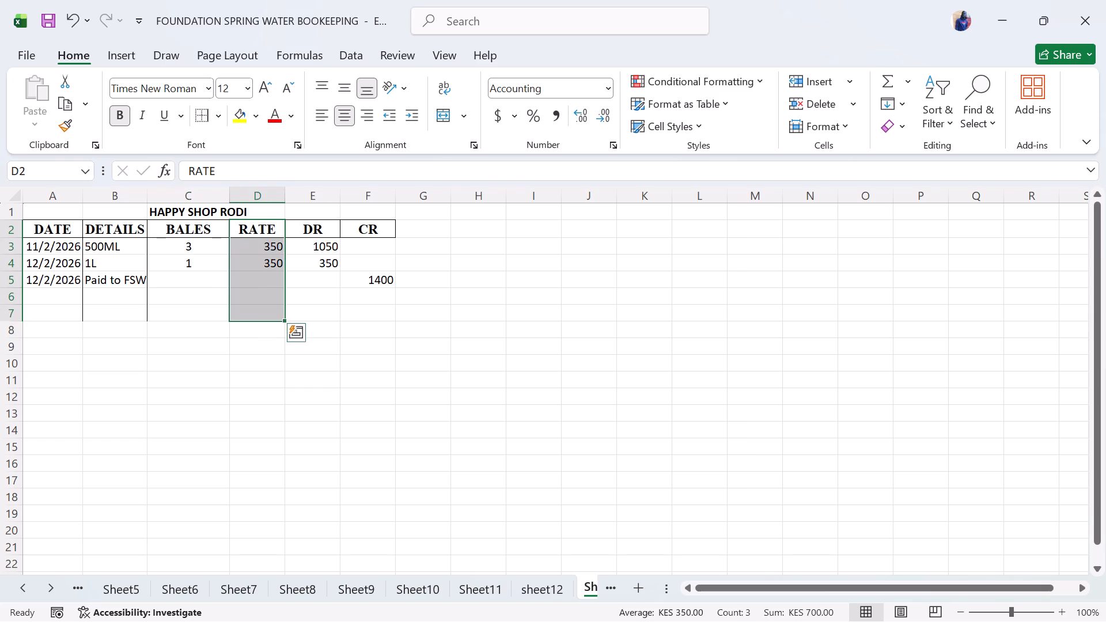
click(201, 112)
drag(311, 229, 316, 314)
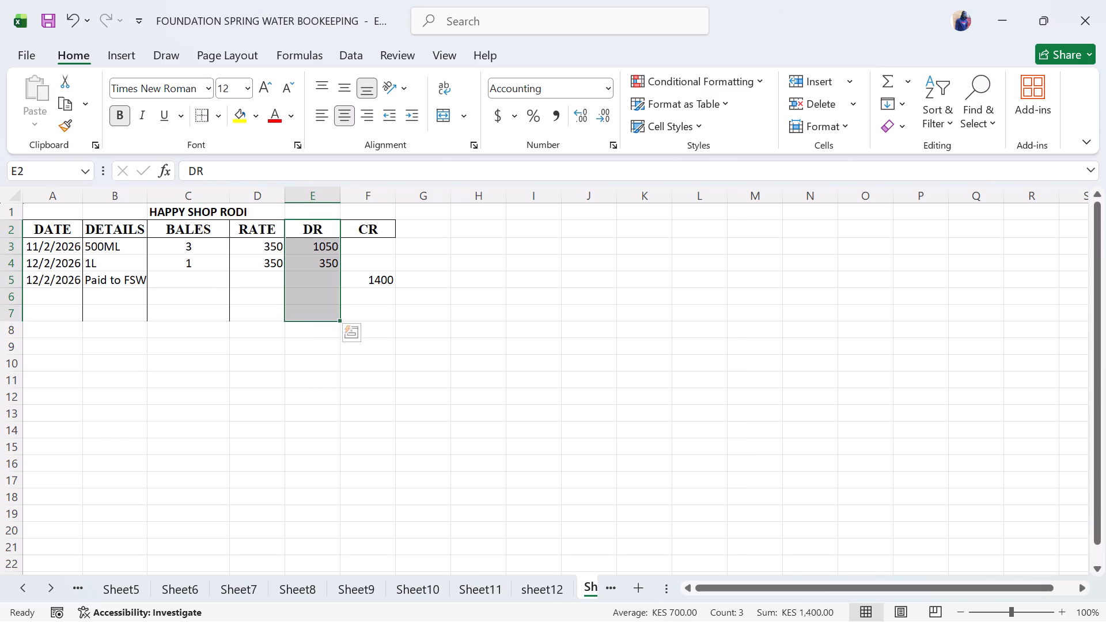
click(199, 114)
drag(381, 230, 391, 308)
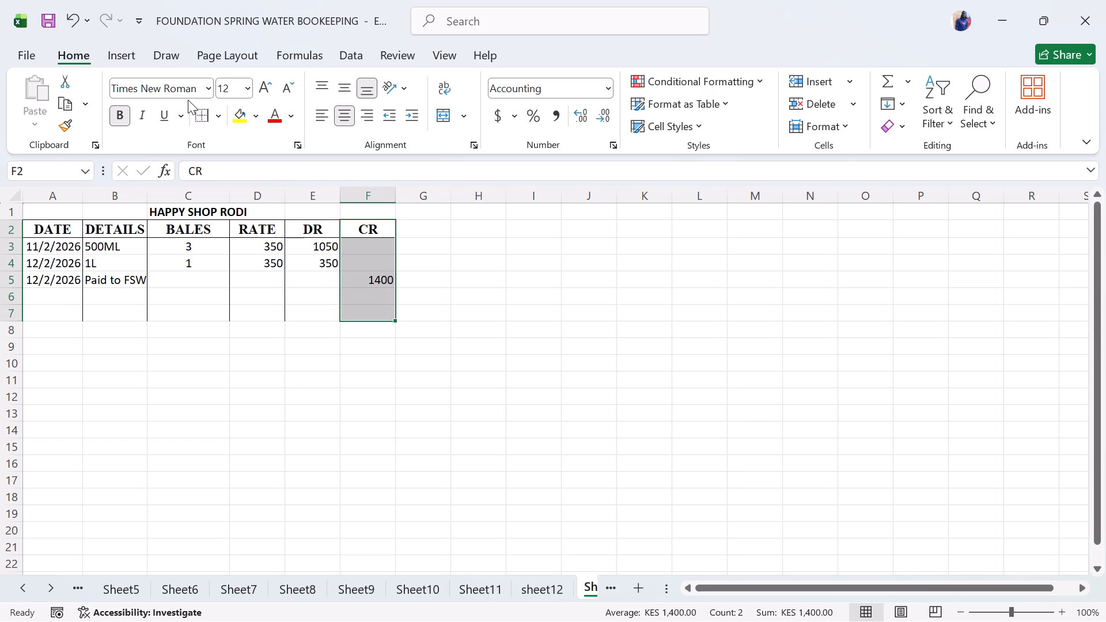
click(200, 115)
click(425, 251)
click(419, 266)
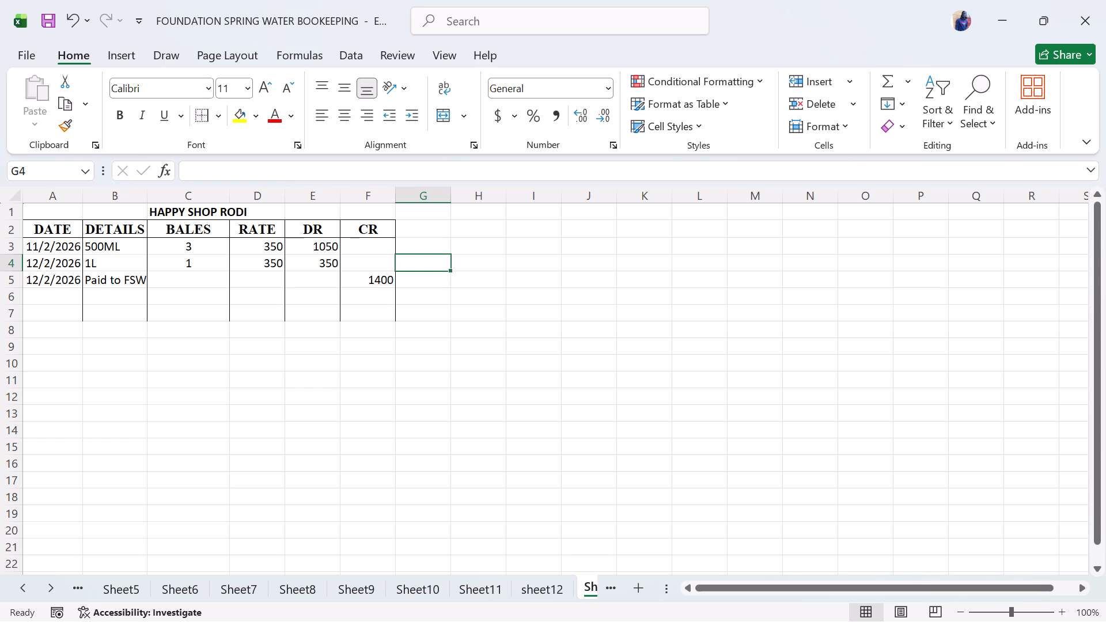
Insert three blank rows above row 6, below the Paid to FSW entry.
click(435, 293)
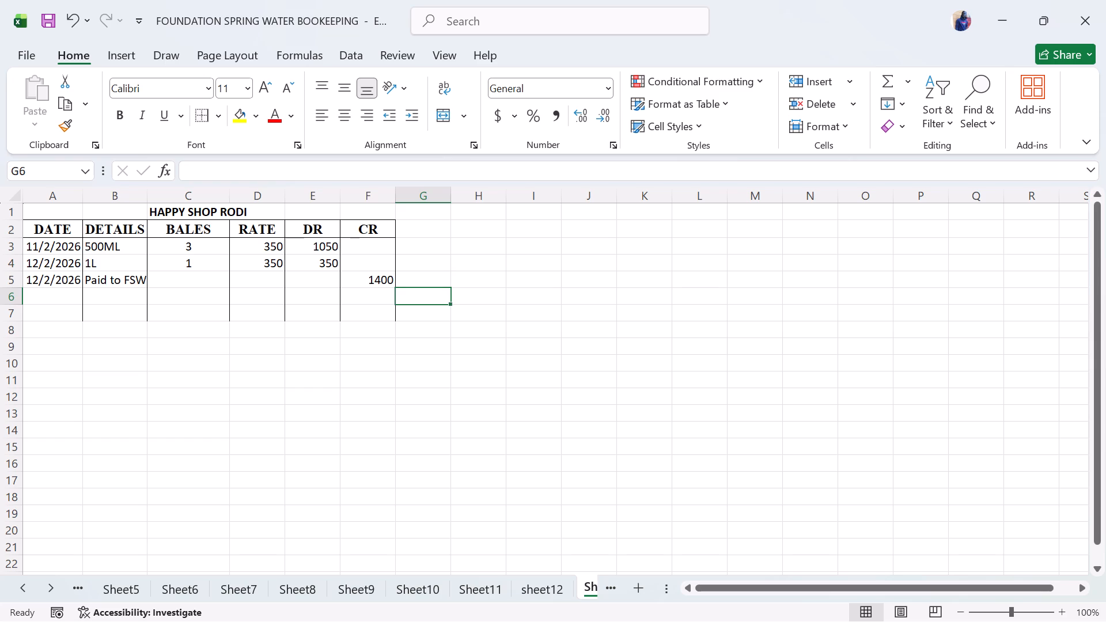
click(5, 295)
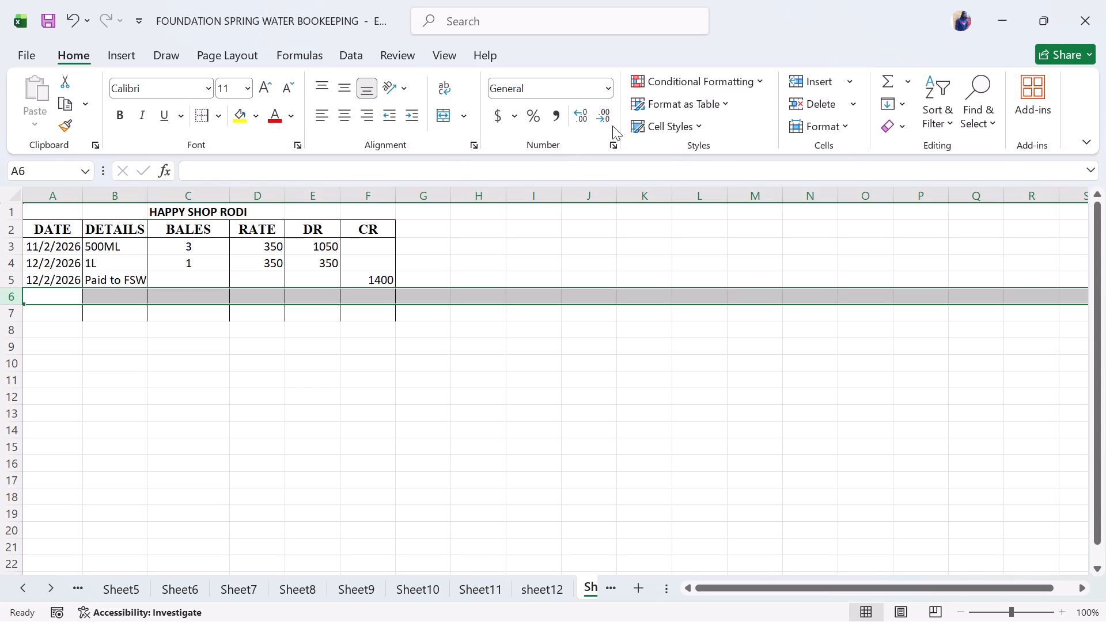
triple_click(817, 84)
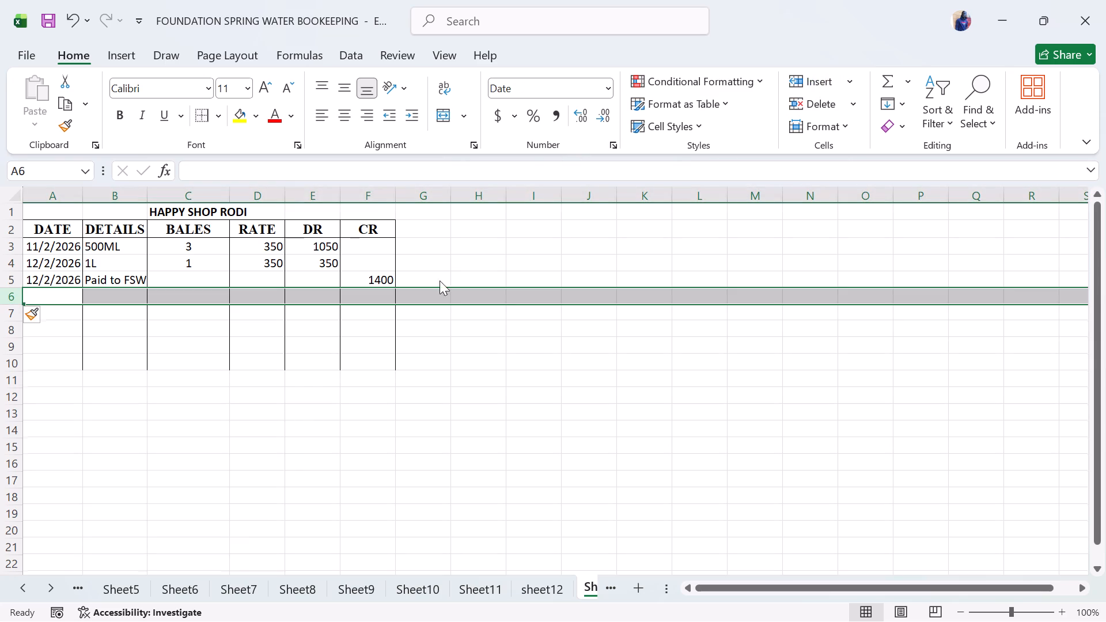
click(319, 310)
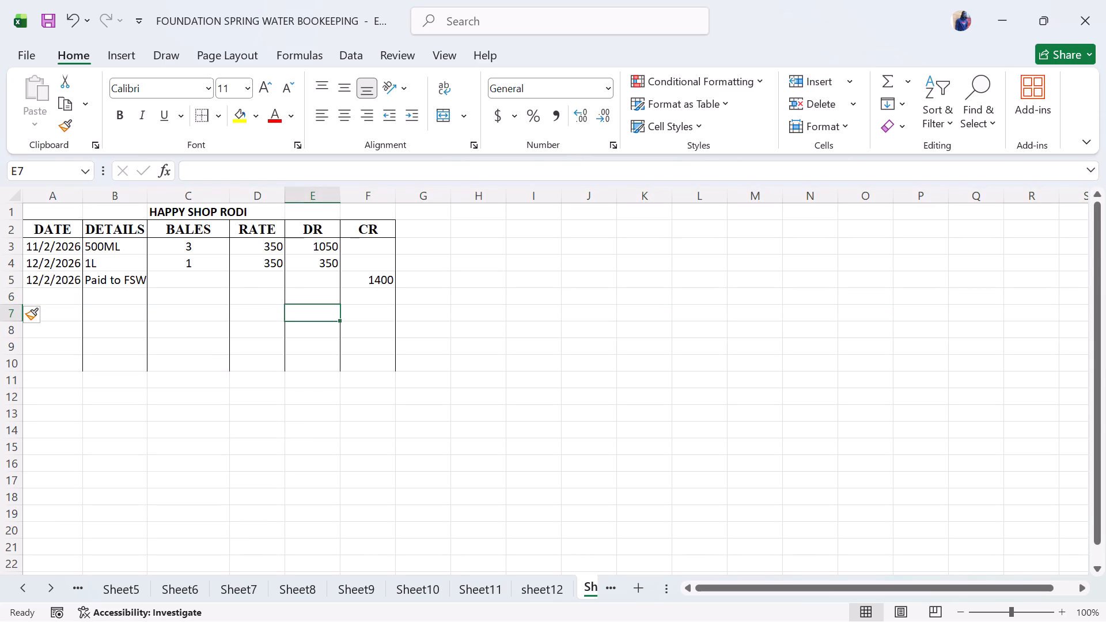
Close off the table with a bottom border under cells A10 to F10.
drag(56, 365, 373, 359)
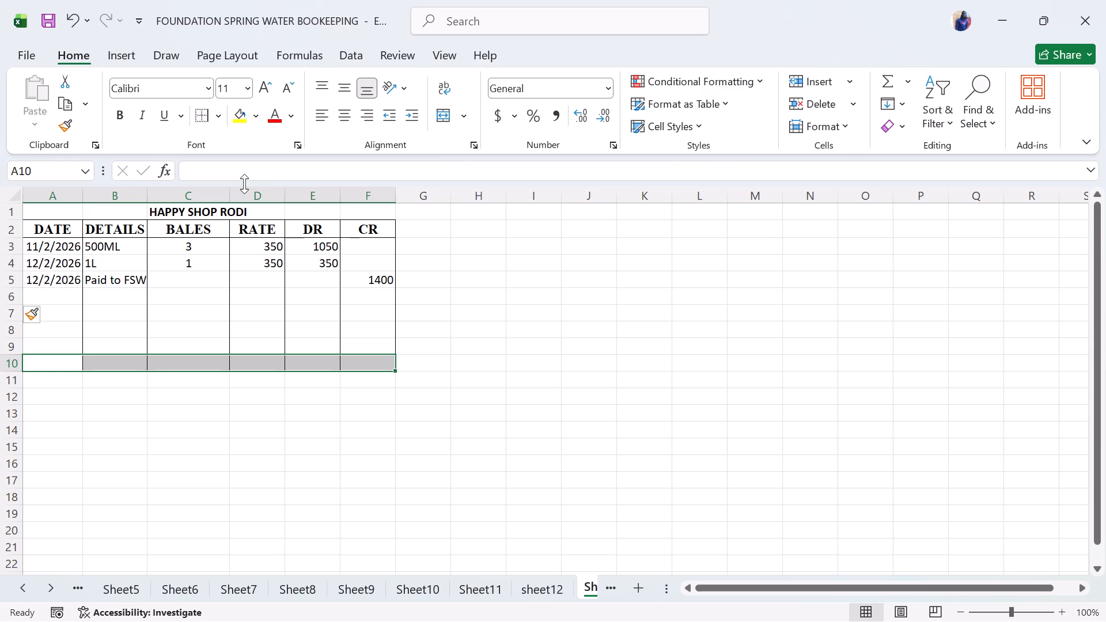
click(217, 112)
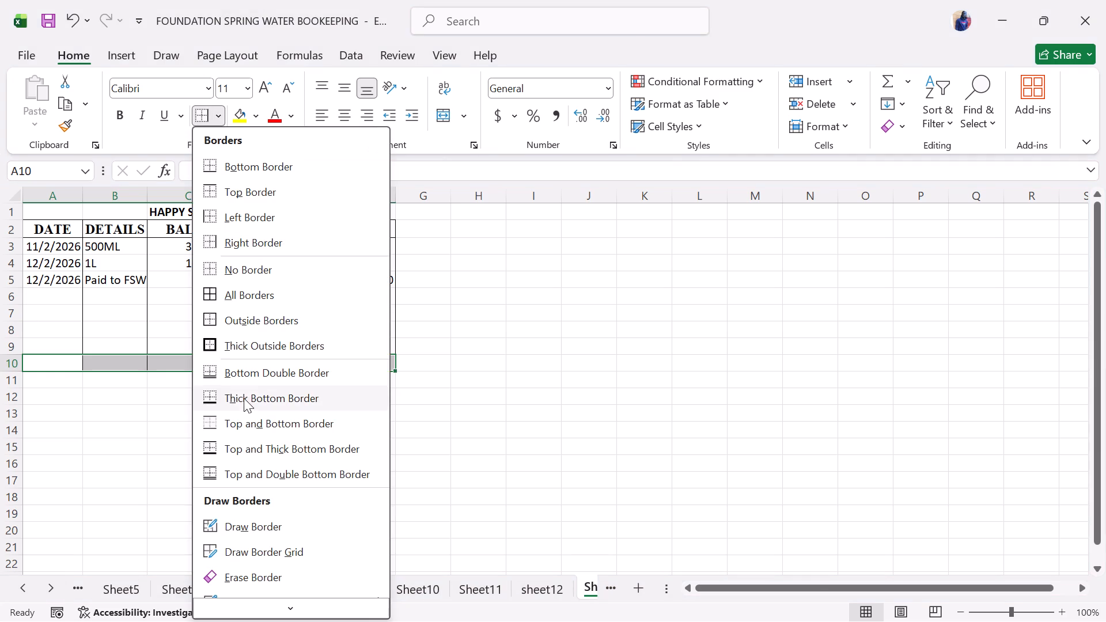
click(236, 173)
click(284, 348)
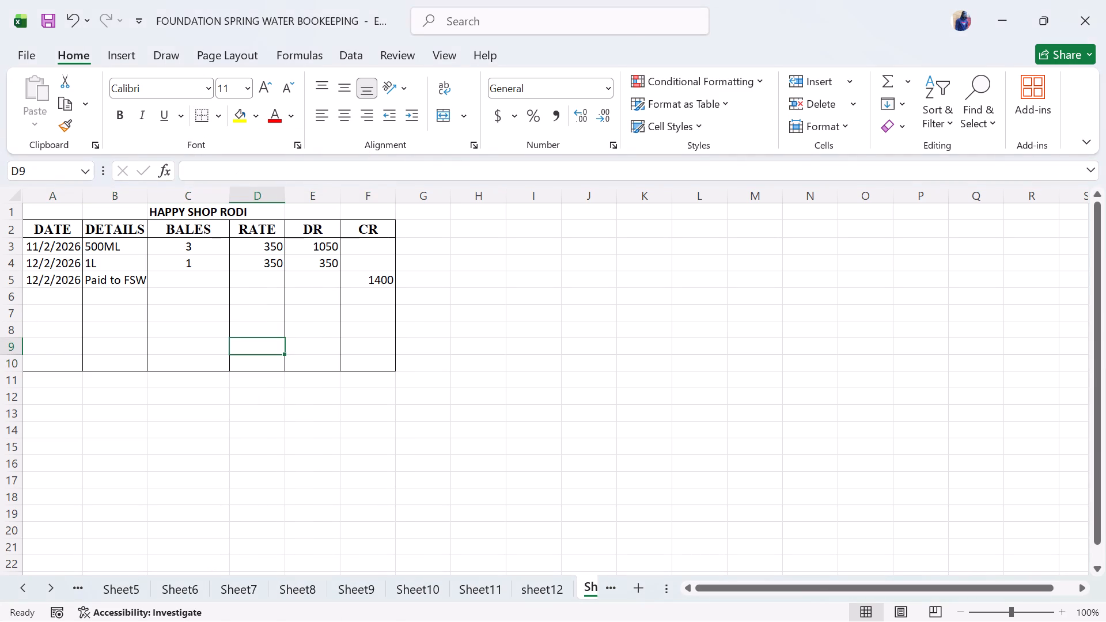
Total the DR column in cell E10 with a SUM formula covering E3 and E4 to E9.
click(364, 367)
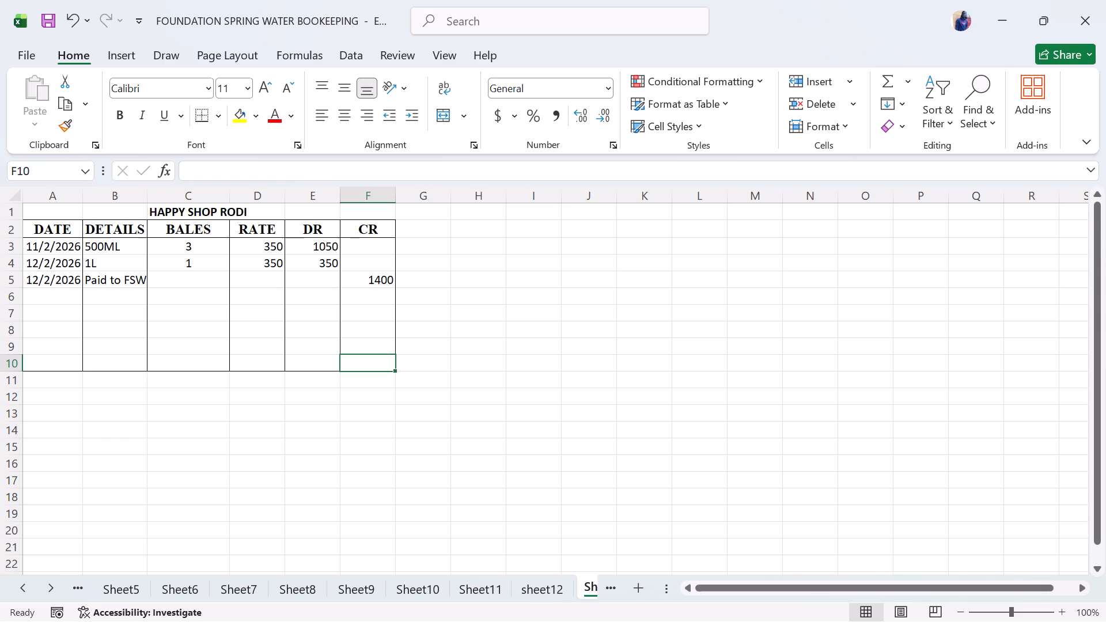
click(323, 366)
key(s)
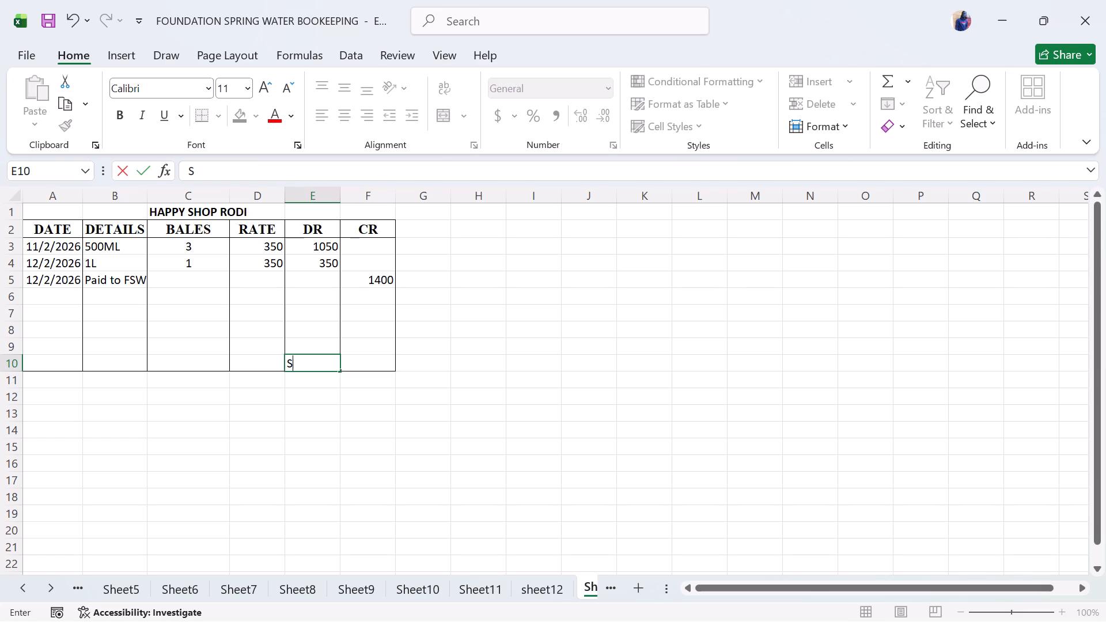
key(BackSpace)
text(=SUM)
double_click(328, 378)
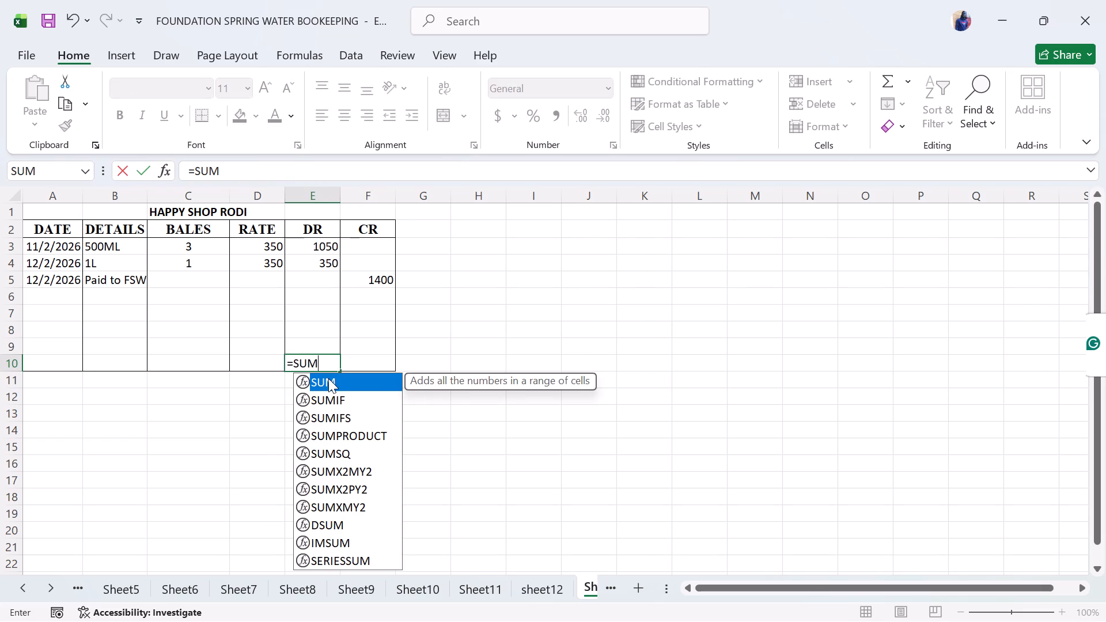
click(325, 252)
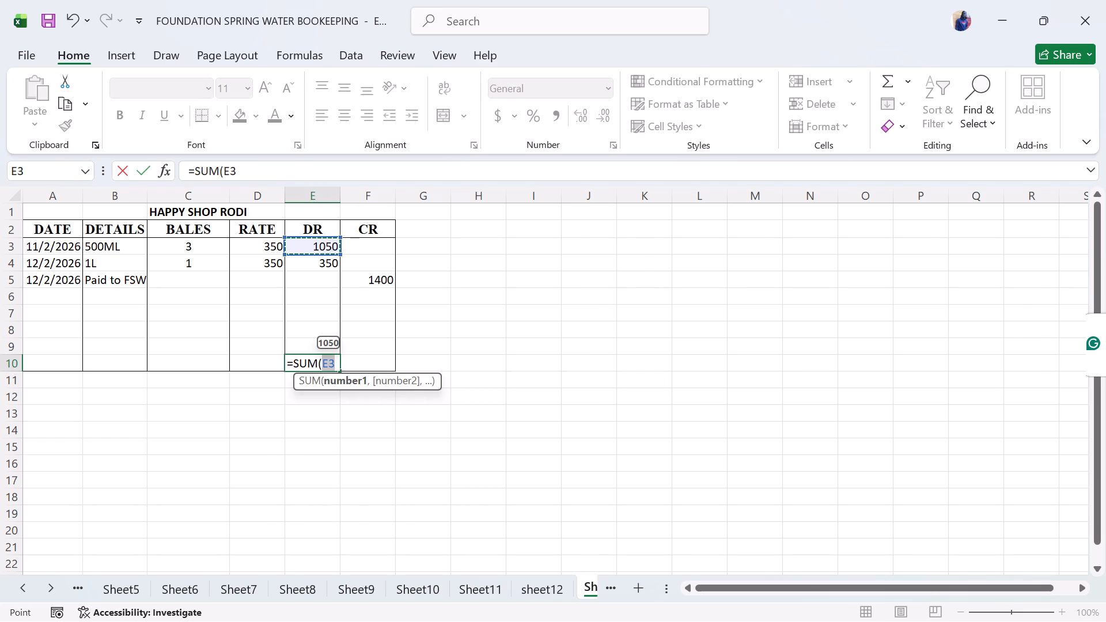
key(comma)
drag(324, 260, 325, 328)
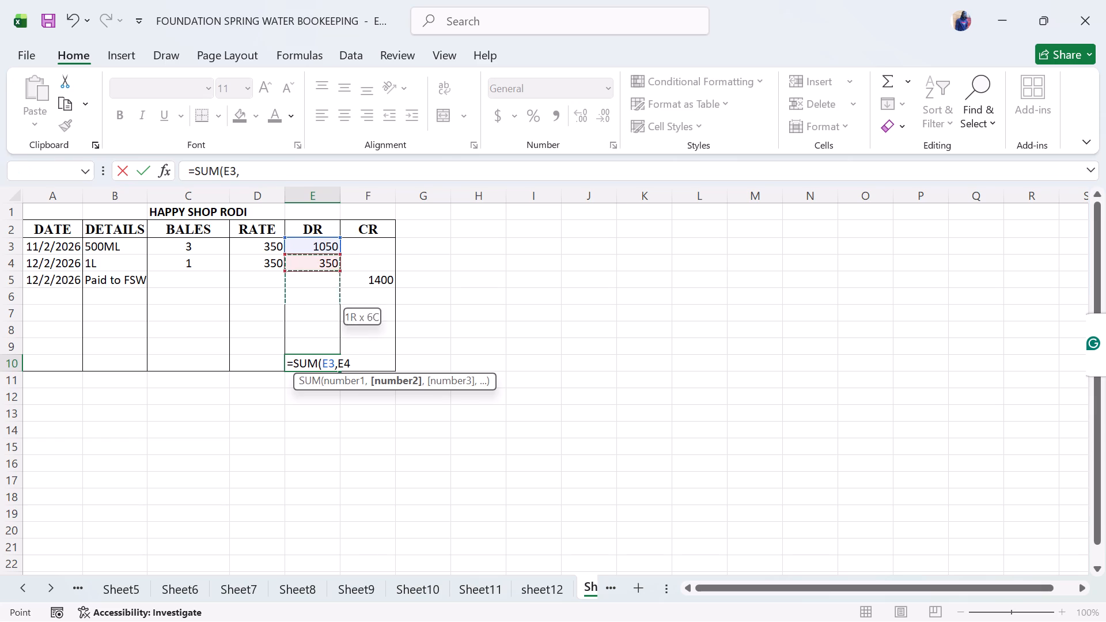
drag(325, 328, 325, 342)
key(Return)
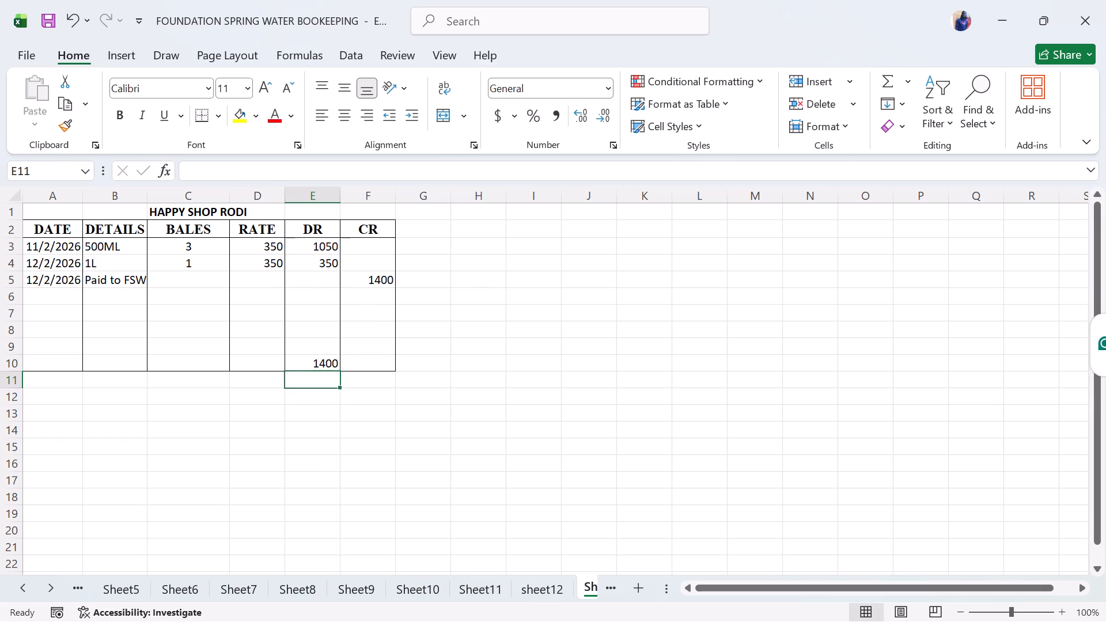
Total the CR column in cell F10 with a SUM formula covering F3 and F4 to F9.
click(366, 363)
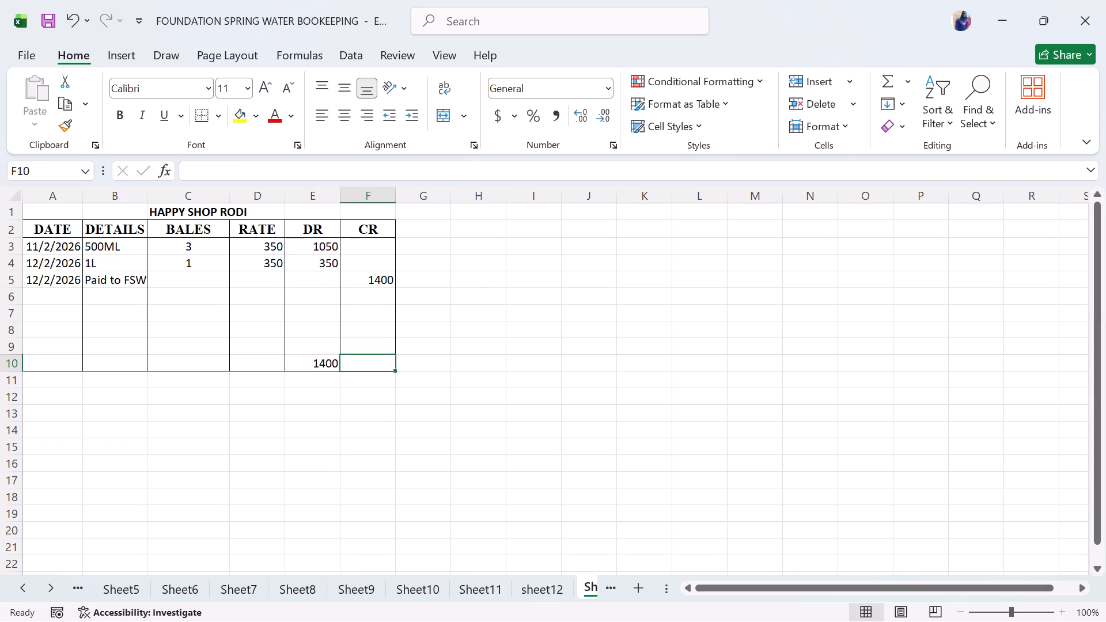
text(=SUM)
double_click(381, 377)
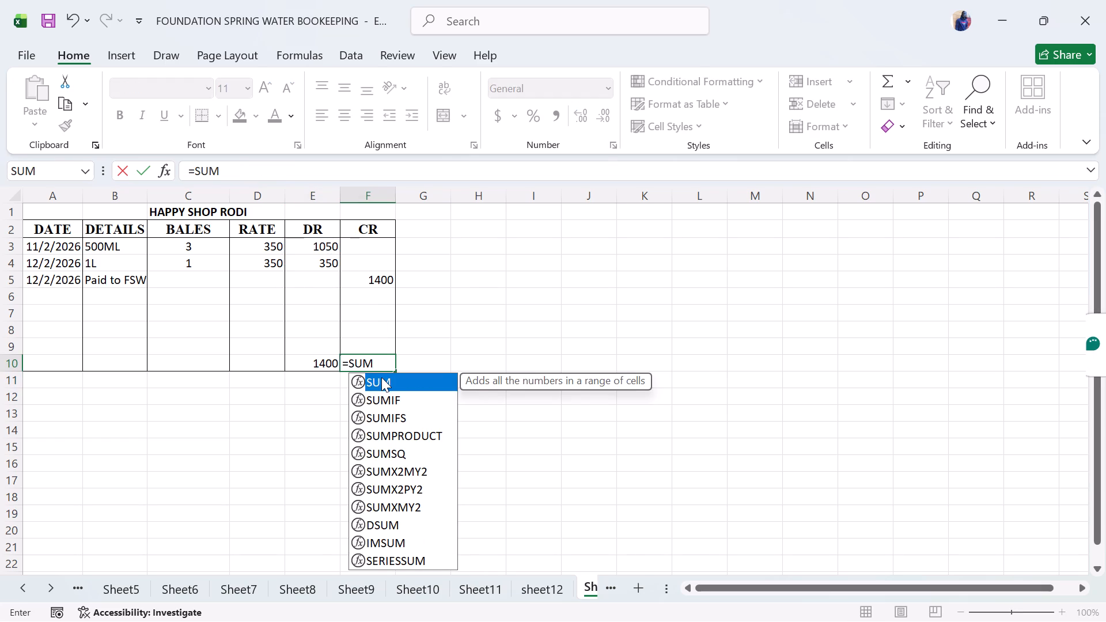
click(372, 246)
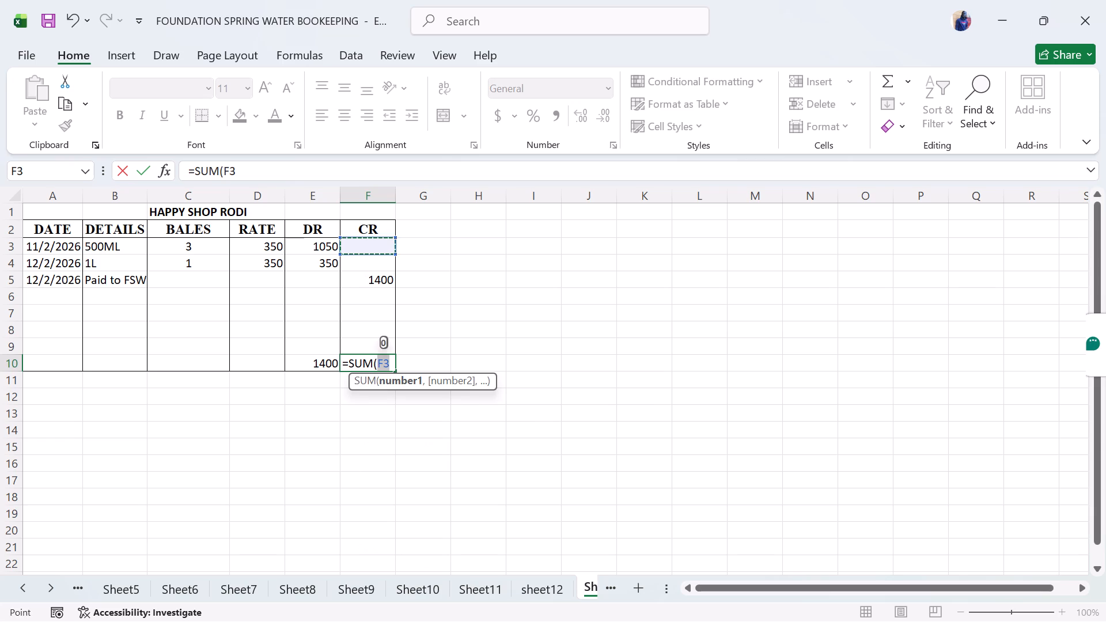
key(comma)
drag(372, 265, 372, 337)
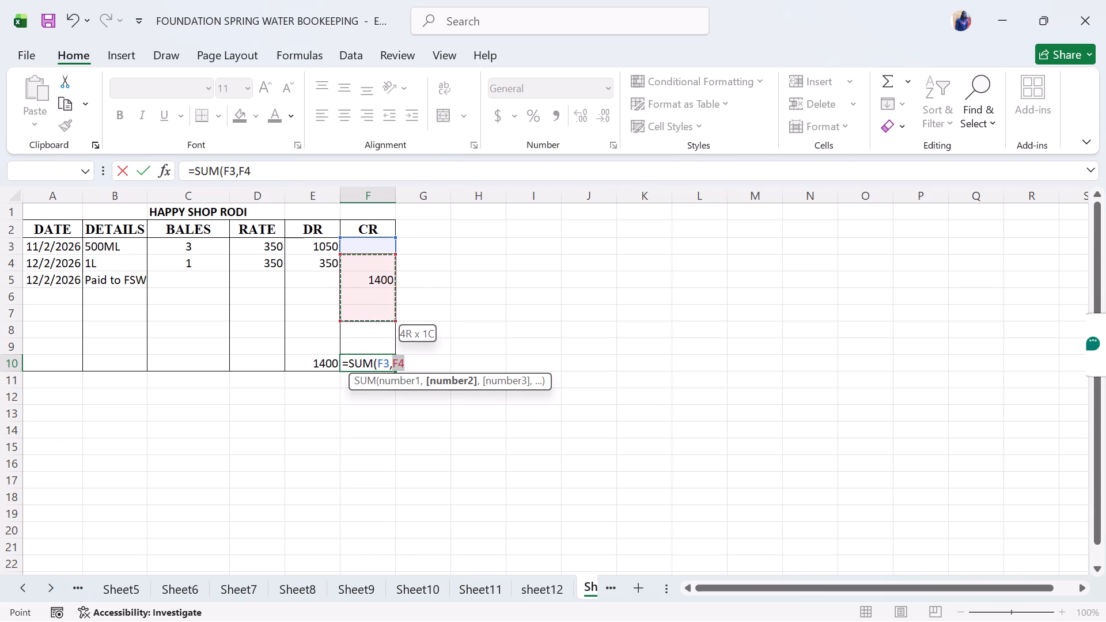
drag(372, 337, 376, 351)
key(Return)
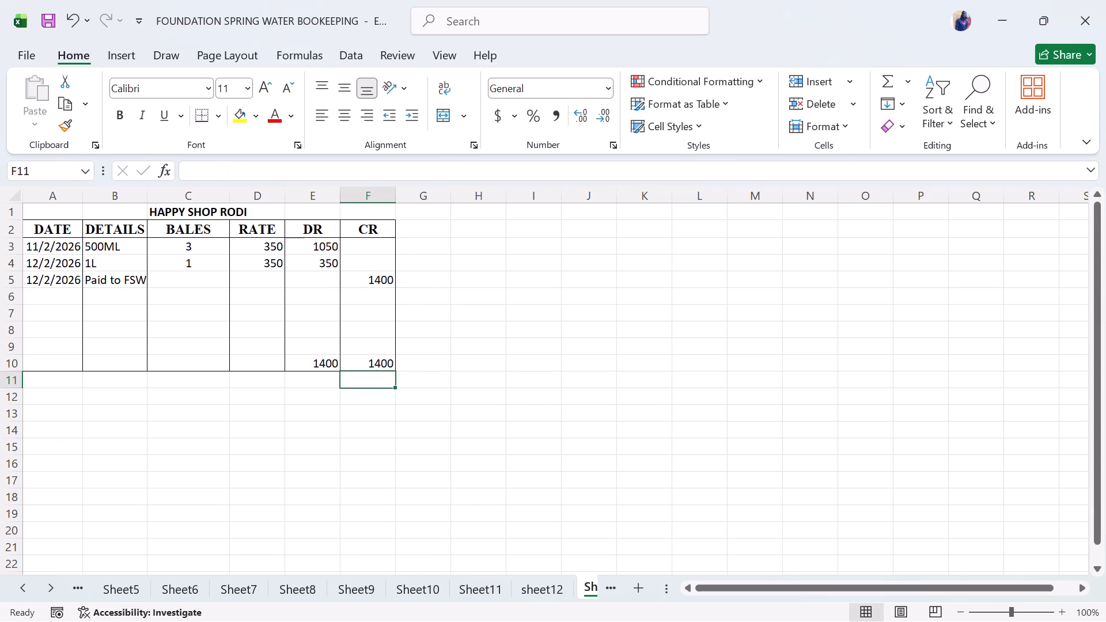
Enter the label Bal in cell E11, below the DR total.
click(324, 382)
text(BAL)
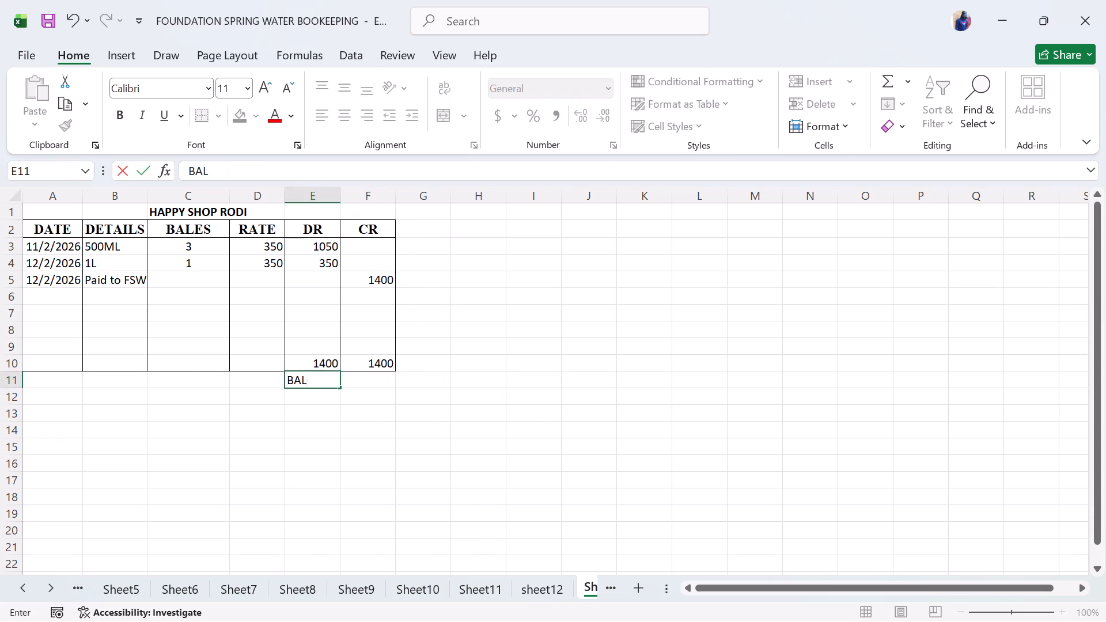
key(BackSpace)
key(BackSpace)
text(al)
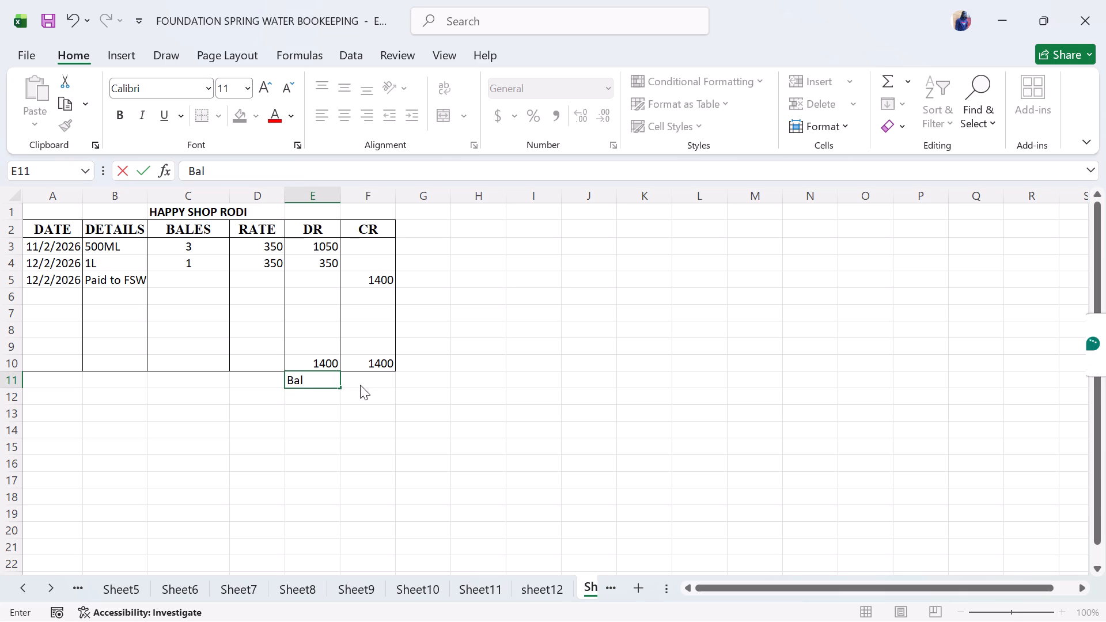
Calculate the balance in cell F11 by subtracting the CR total in F10 from the DR total in E10.
click(360, 385)
key(equal)
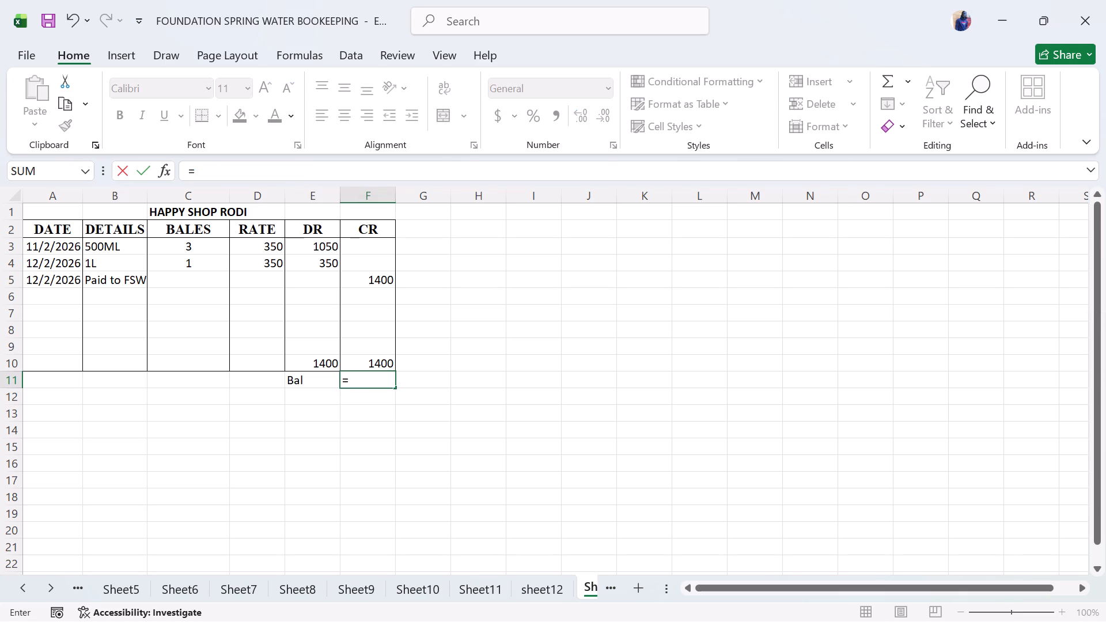
click(323, 361)
key(minus)
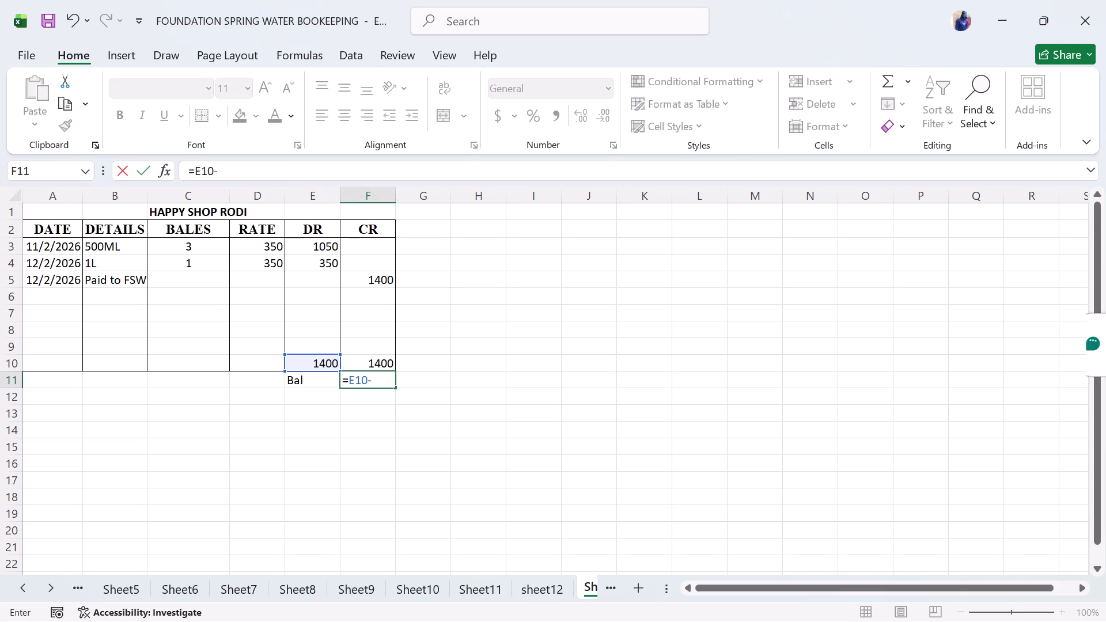
click(361, 361)
key(Return)
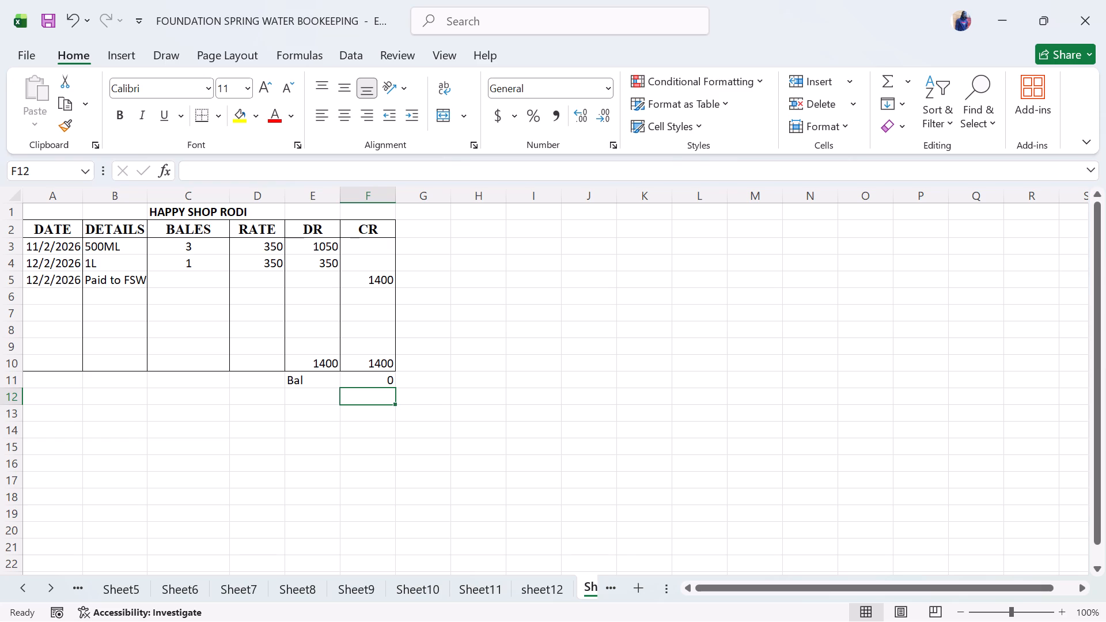
Change the font of the entire sheet to Times New Roman.
key(ctrl+a)
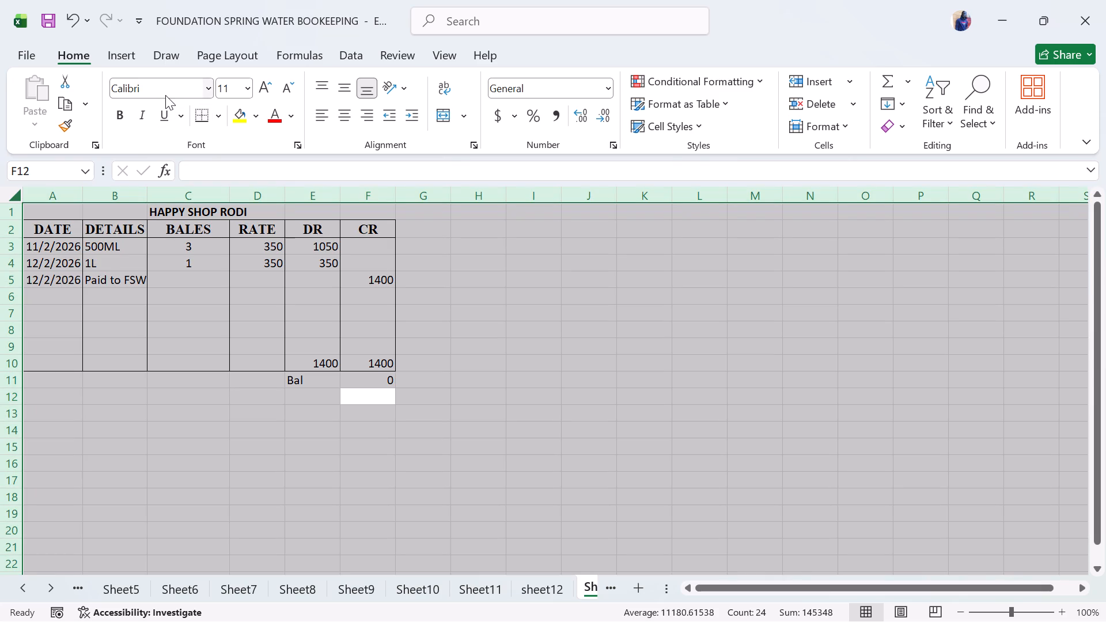
click(165, 95)
click(163, 90)
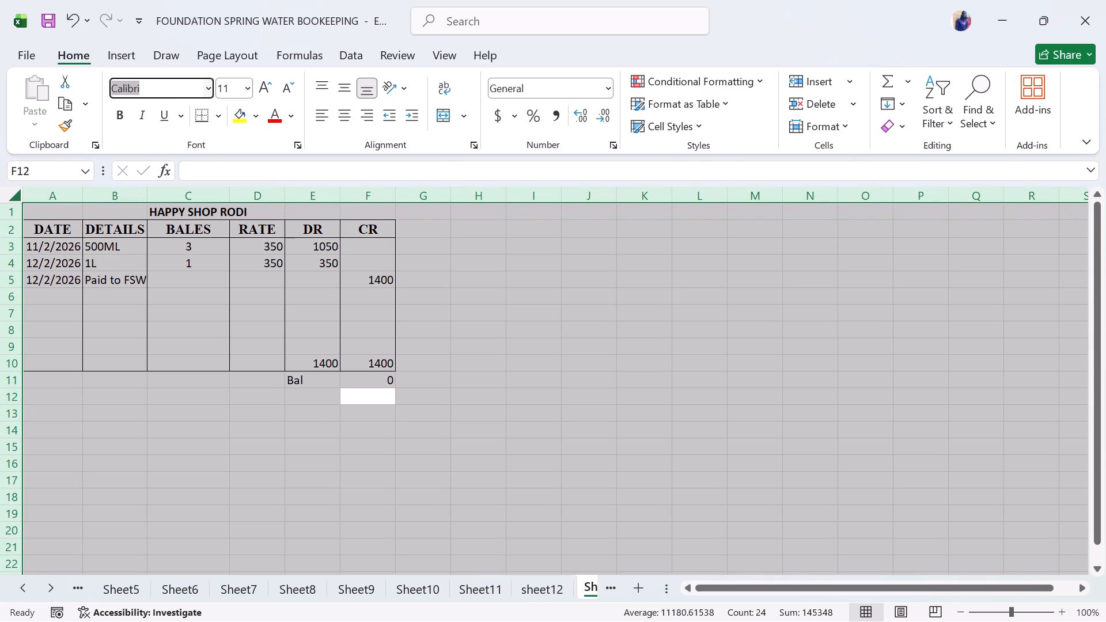
text(times)
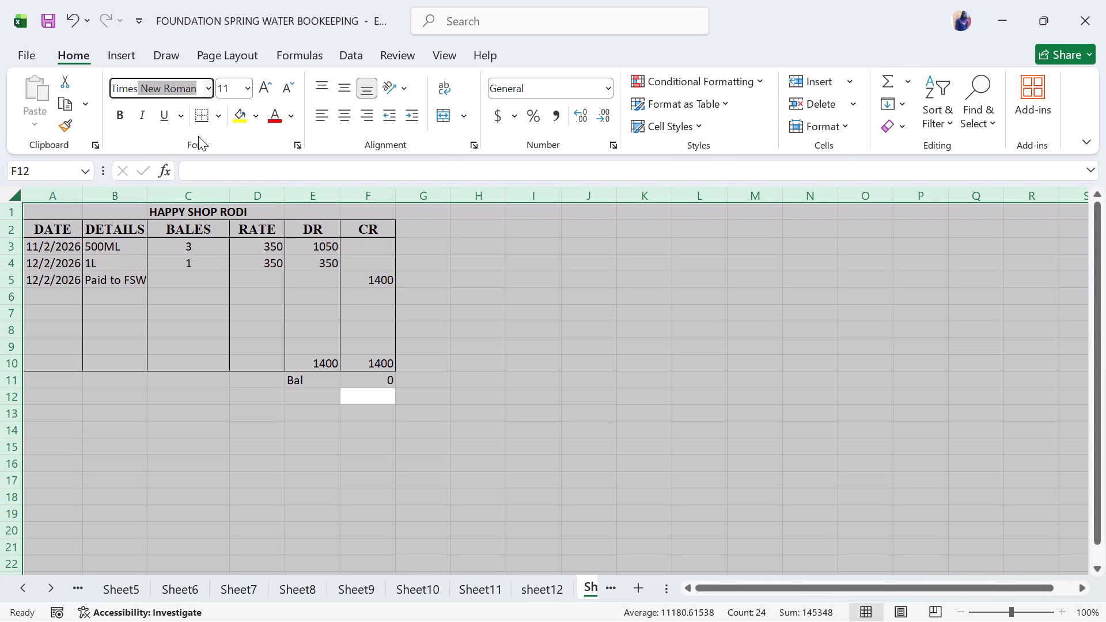
key(Return)
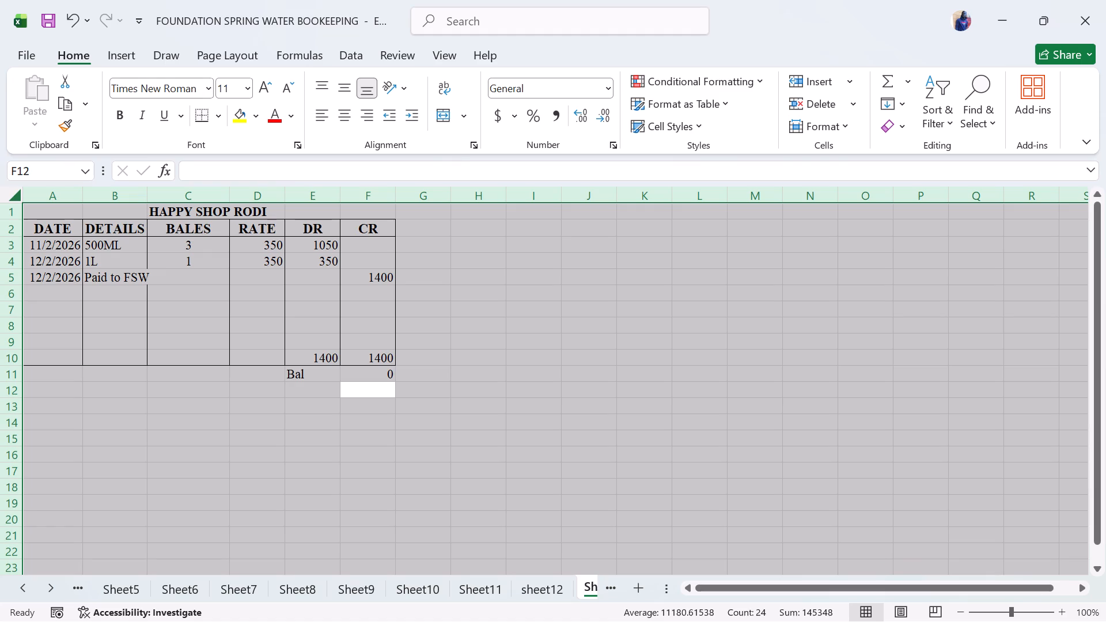
click(339, 345)
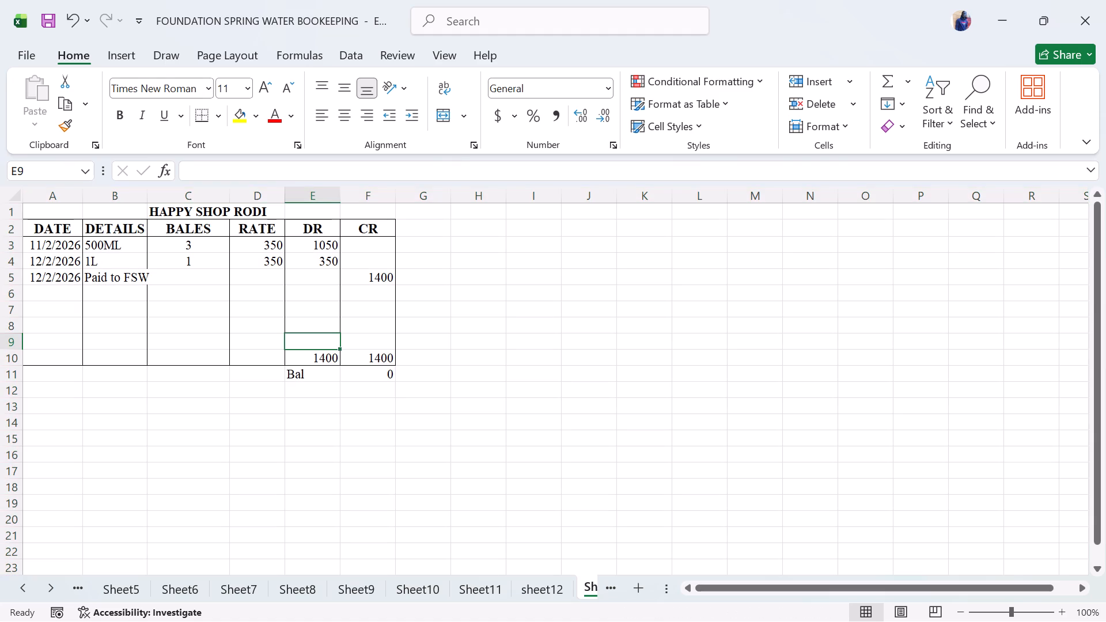
Format the RATE, DR and CR columns in D2 to F10 as Accounting with the KES currency symbol.
drag(245, 233, 395, 359)
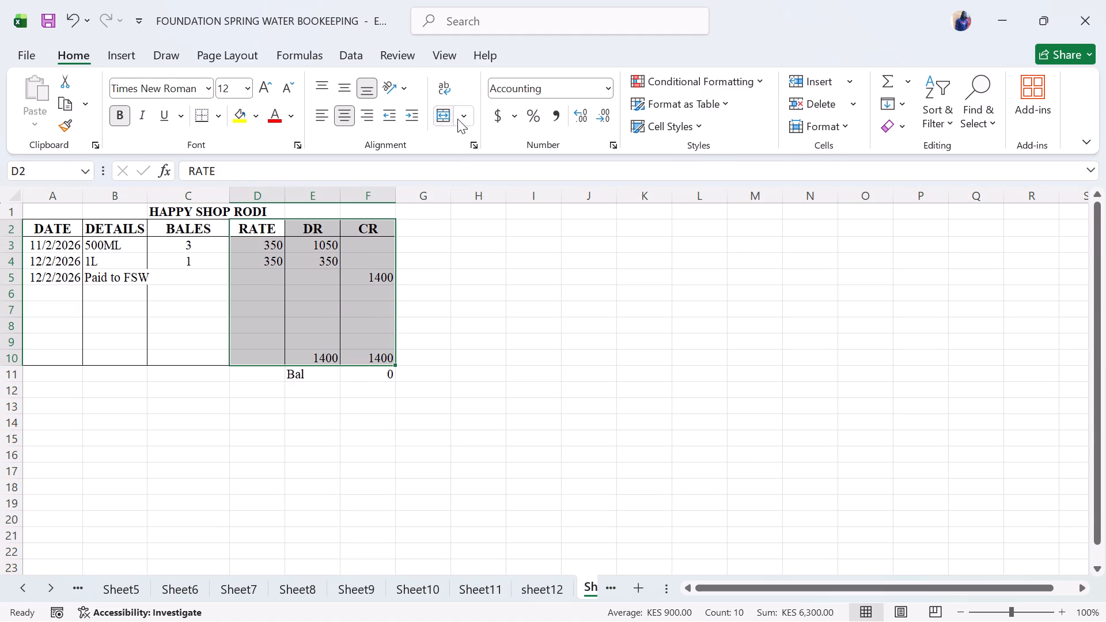
click(513, 115)
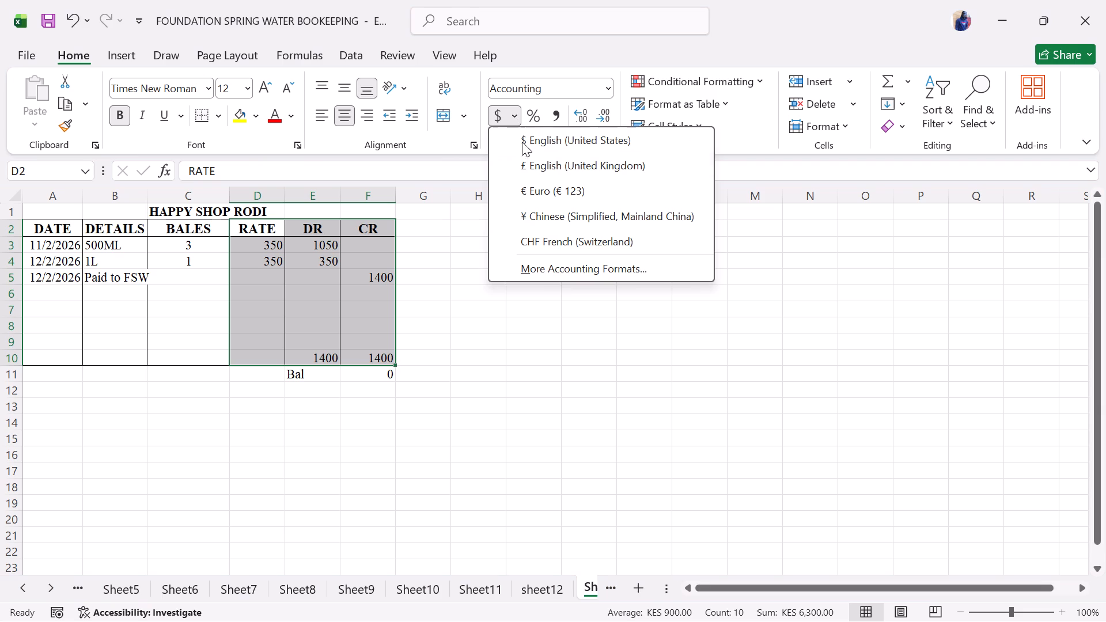
click(564, 265)
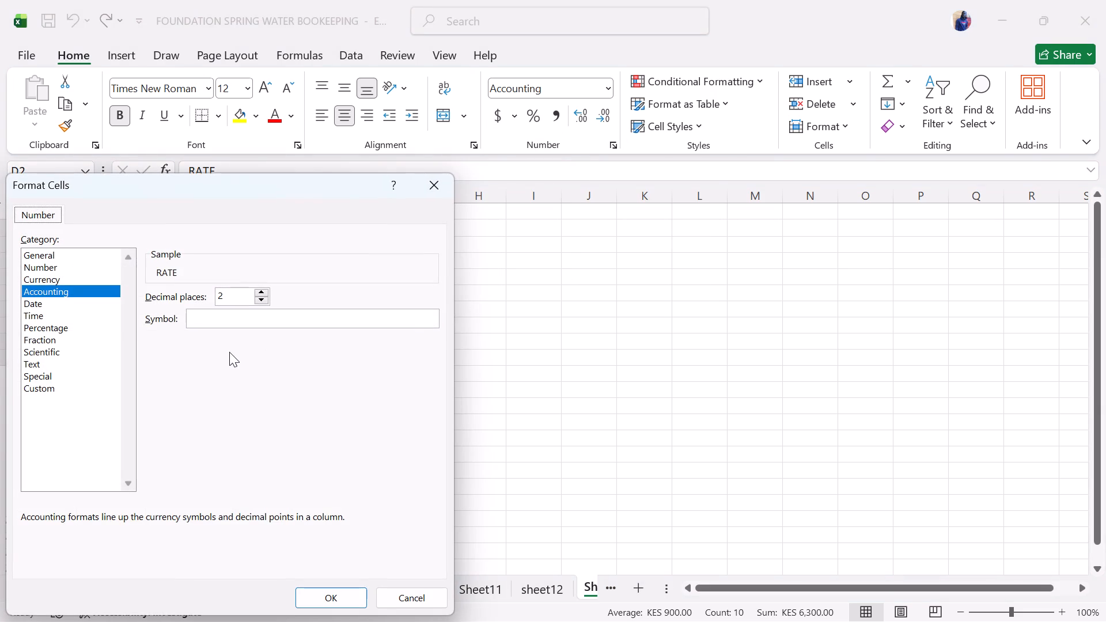
click(431, 320)
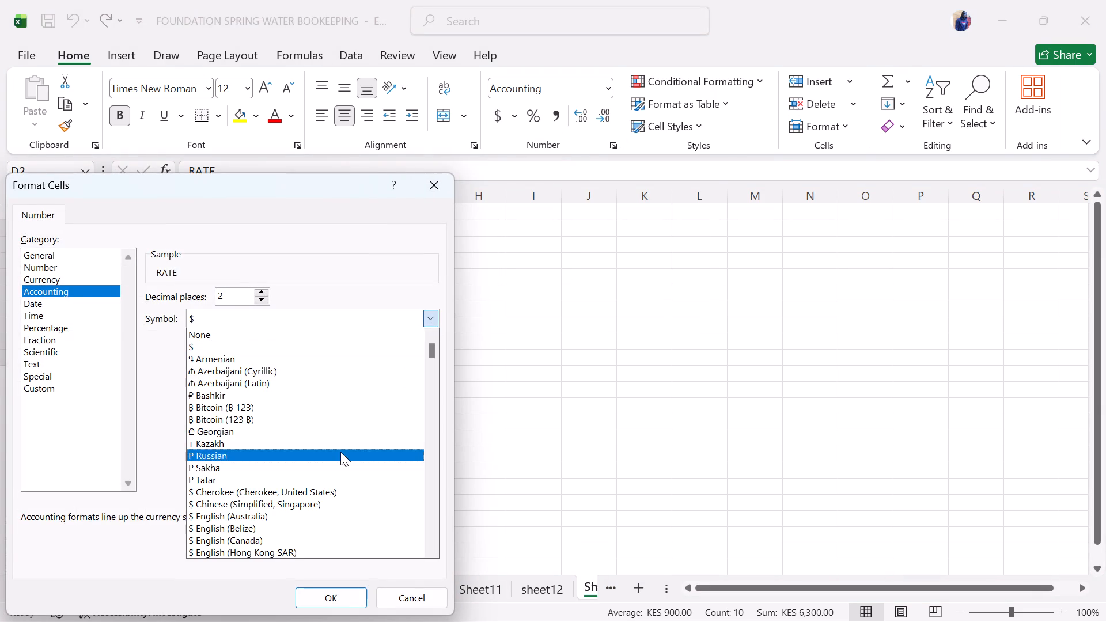
drag(433, 347, 435, 441)
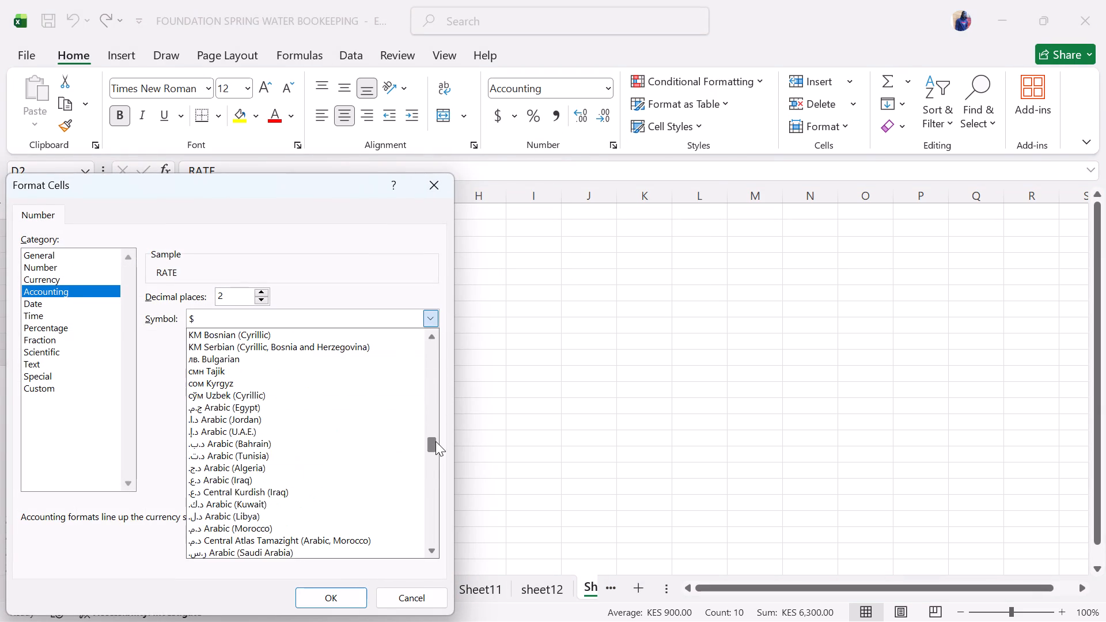
drag(435, 441, 439, 492)
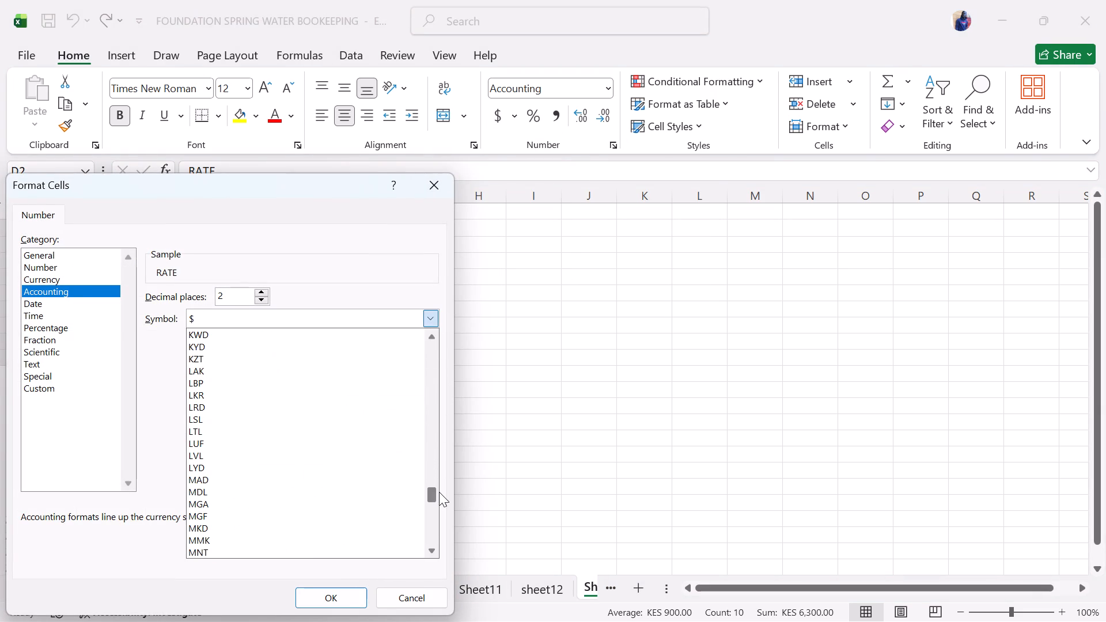
drag(439, 492, 440, 507)
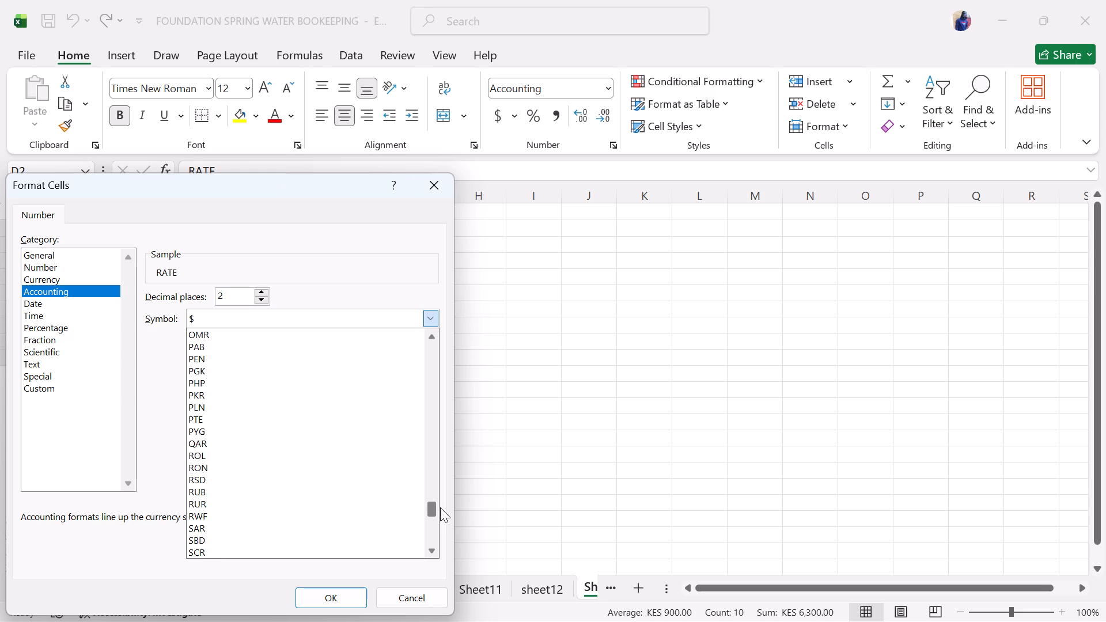
drag(440, 507, 437, 530)
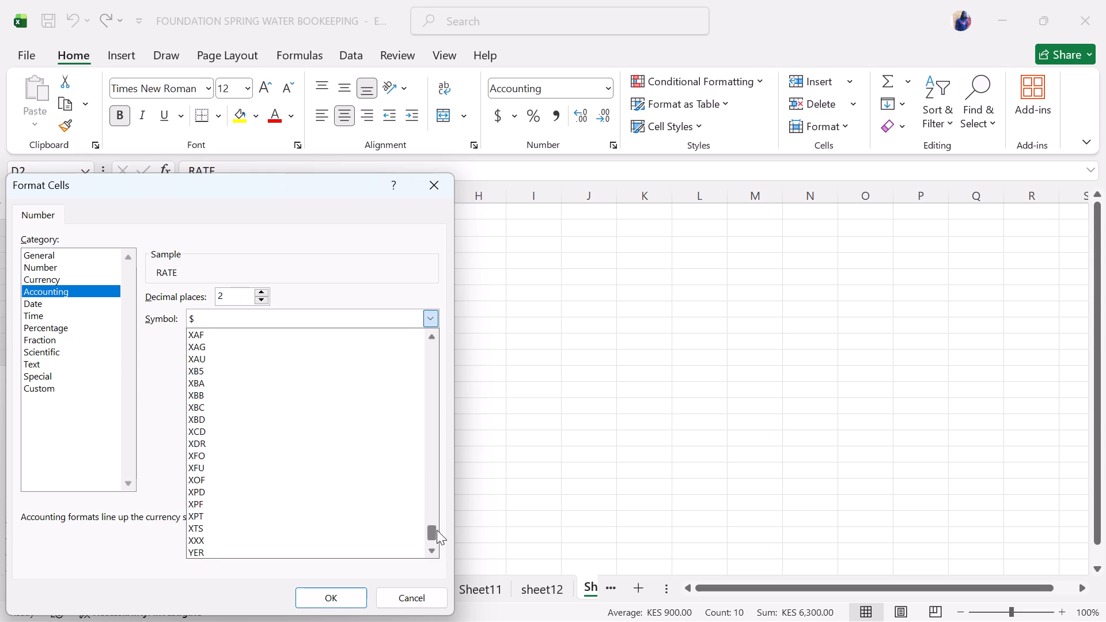
drag(437, 530, 436, 541)
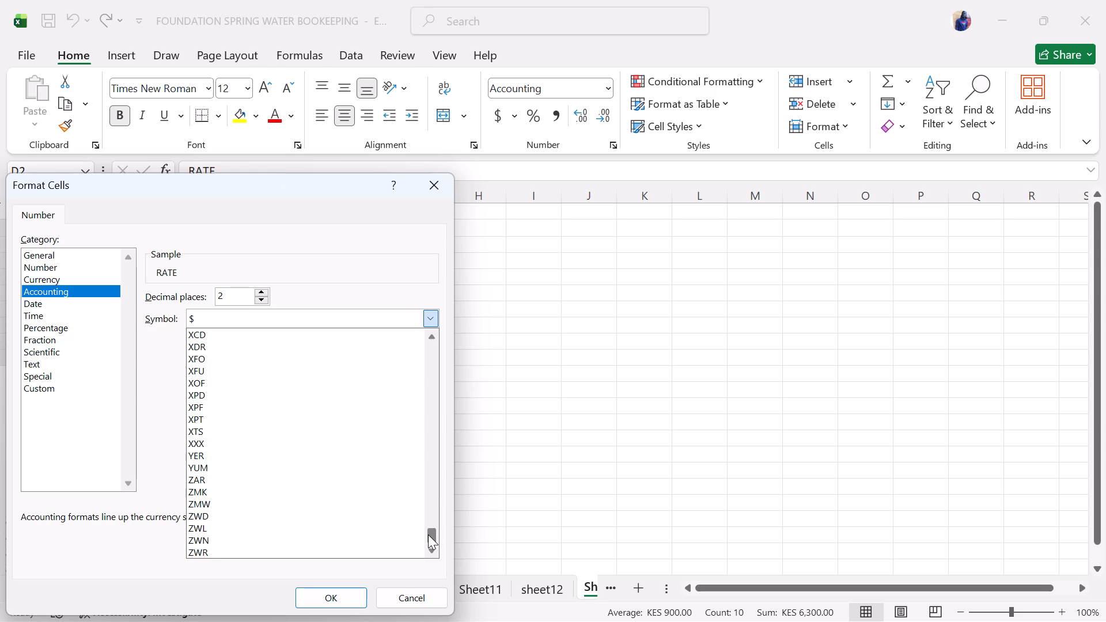
drag(428, 534, 430, 523)
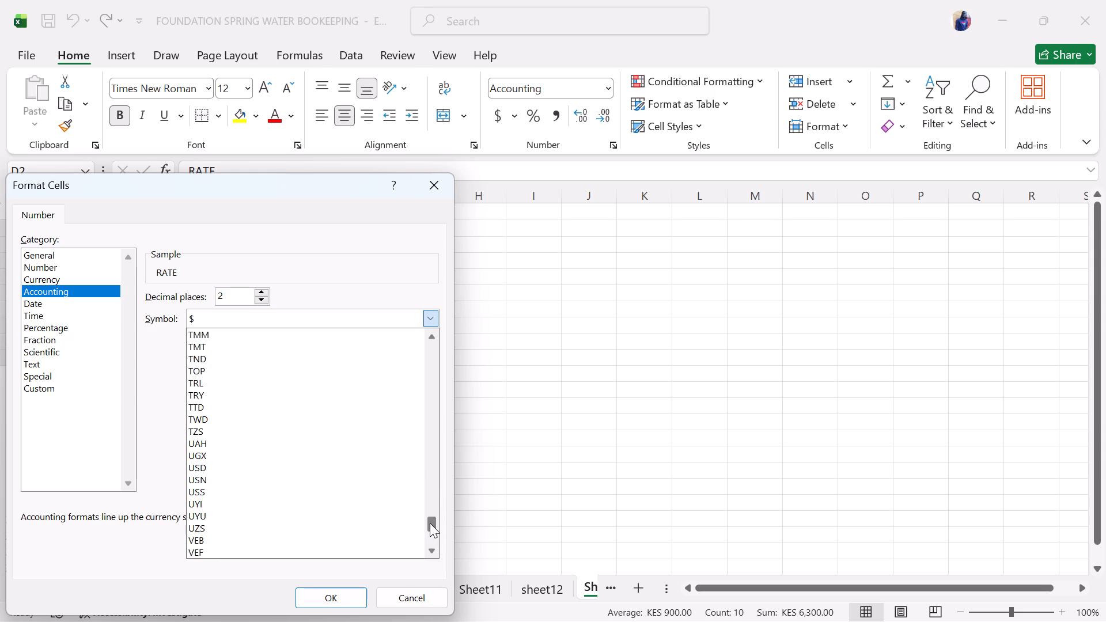
drag(430, 523, 430, 513)
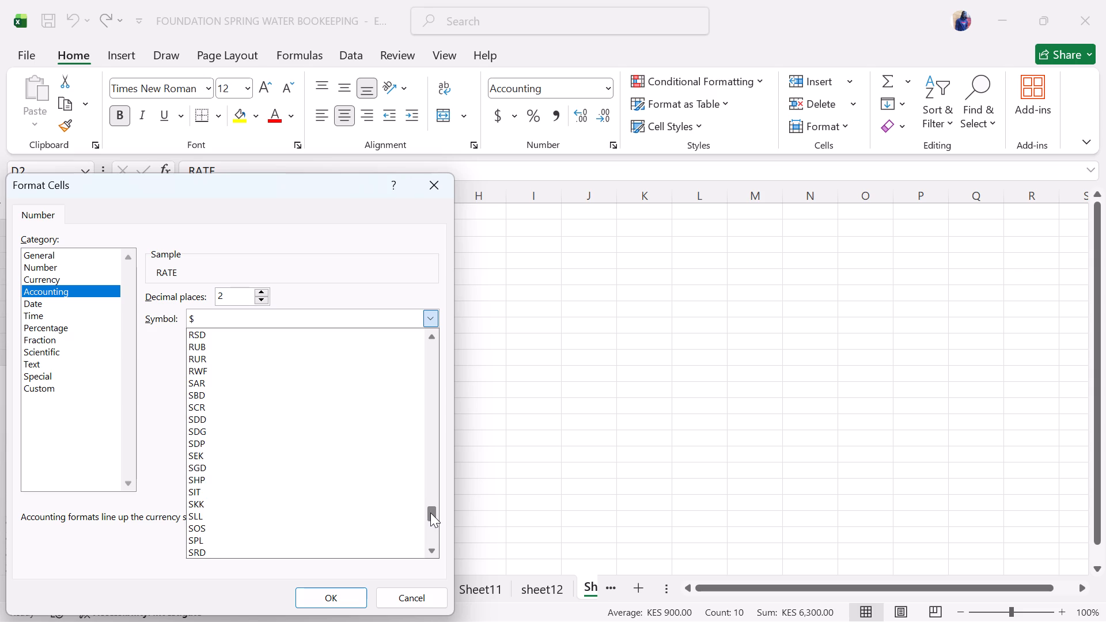
drag(430, 513, 435, 494)
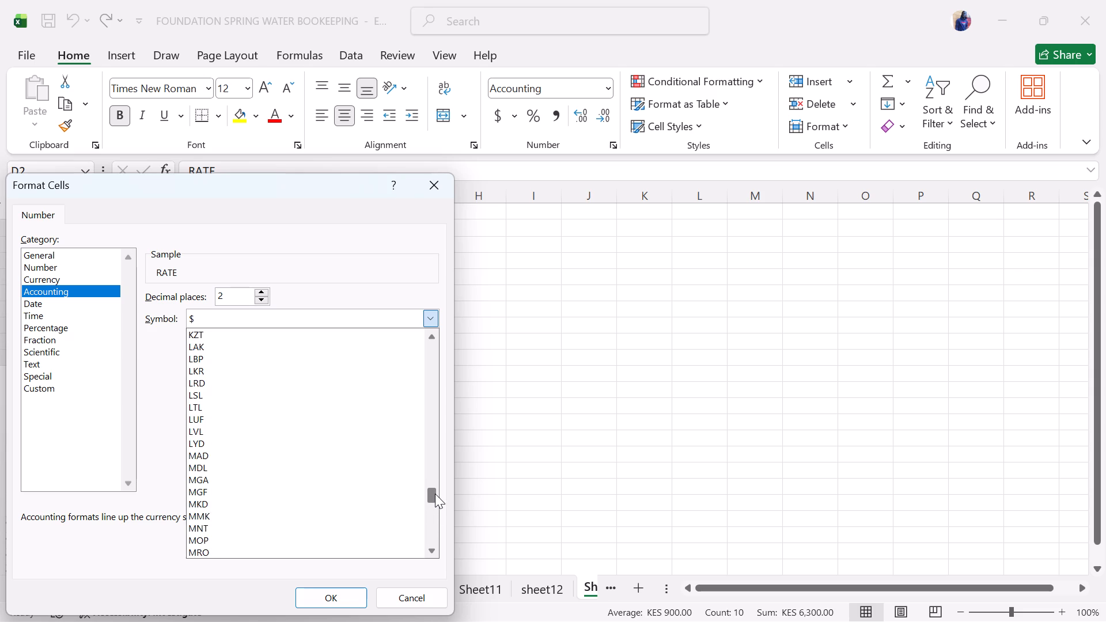
drag(435, 494, 441, 476)
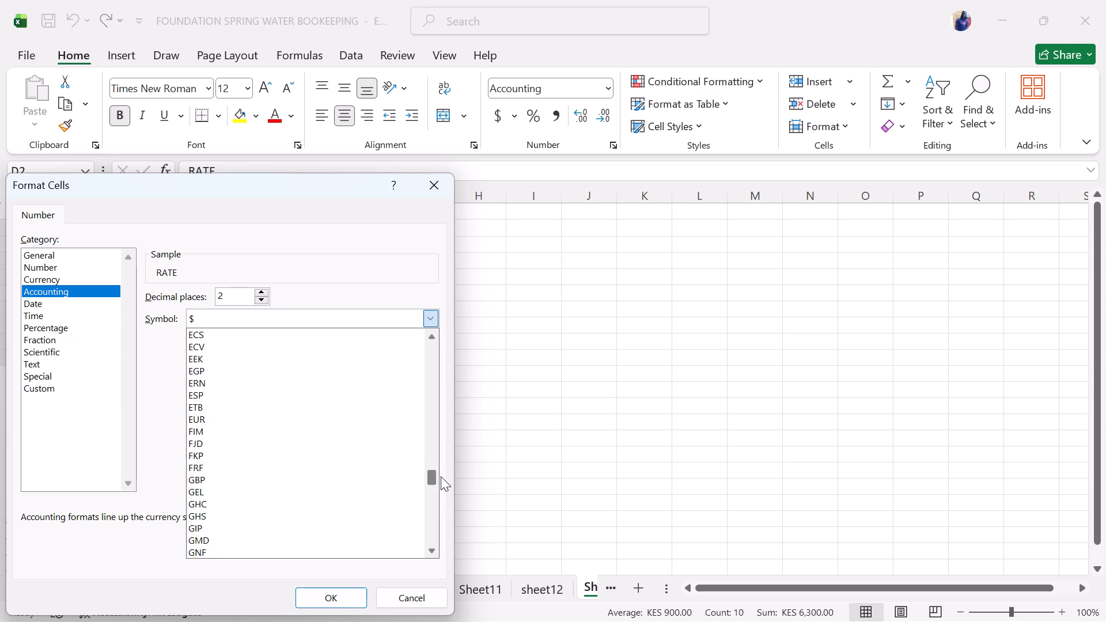
drag(441, 476, 448, 456)
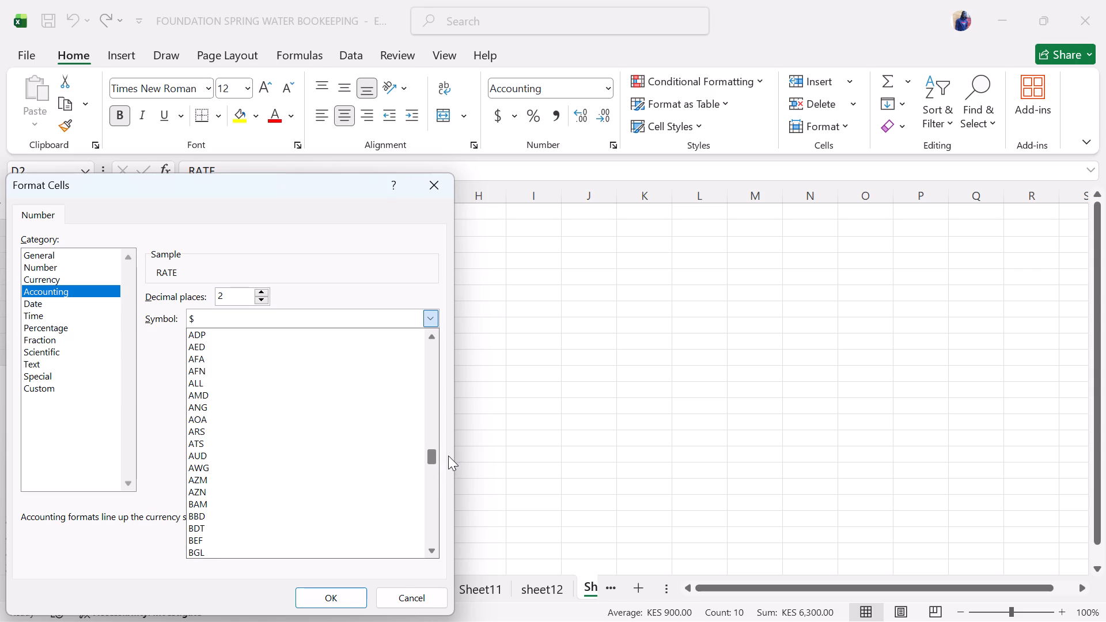
drag(448, 456, 449, 461)
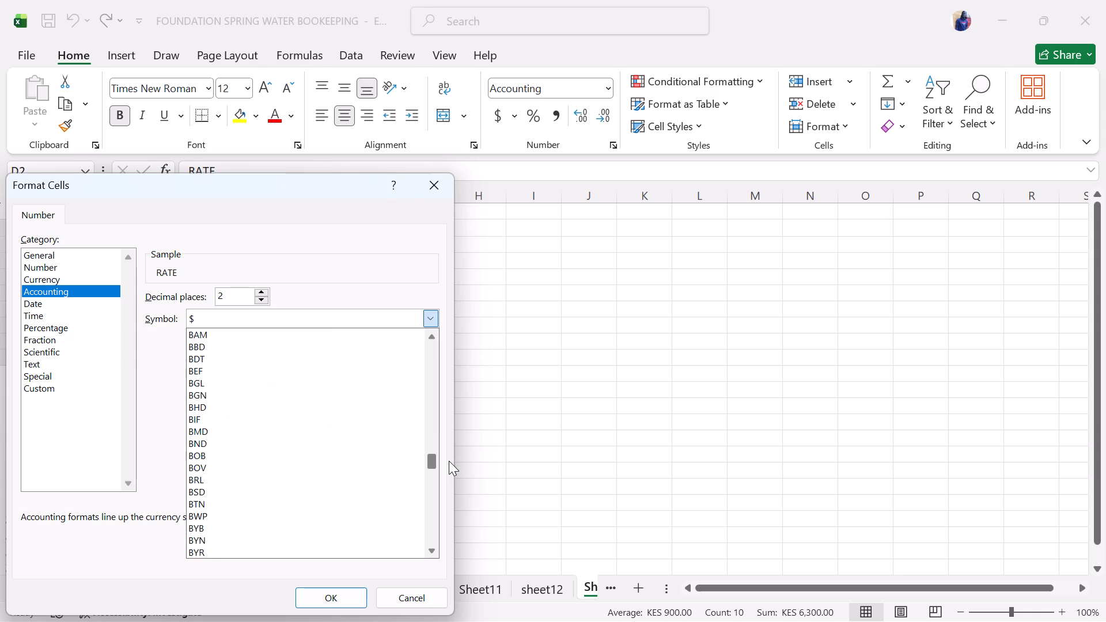
drag(449, 461, 453, 481)
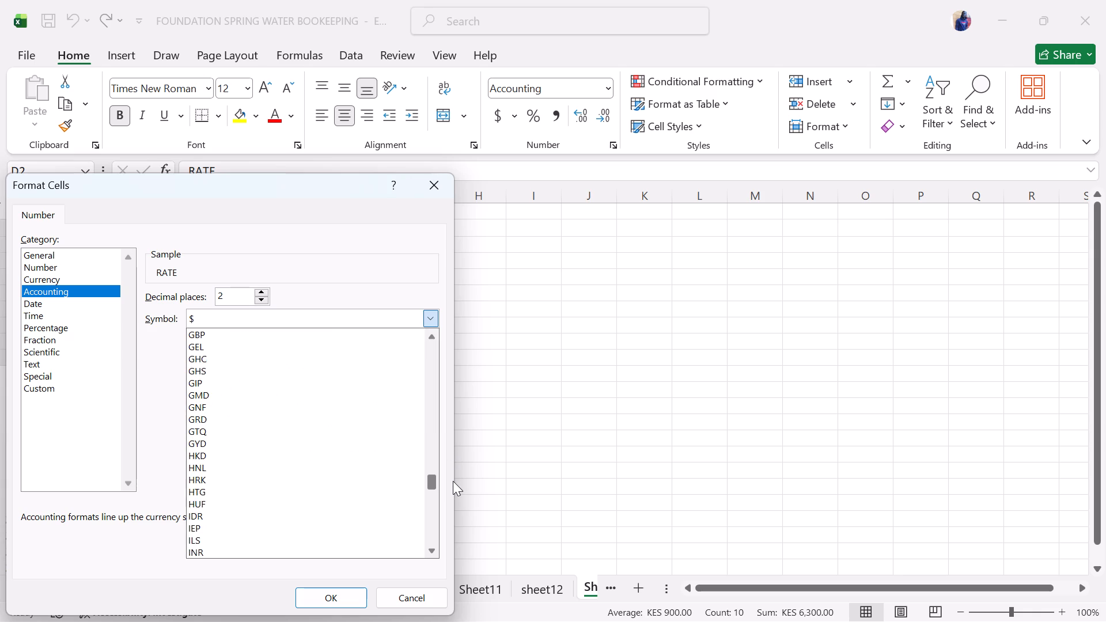
drag(453, 481, 453, 484)
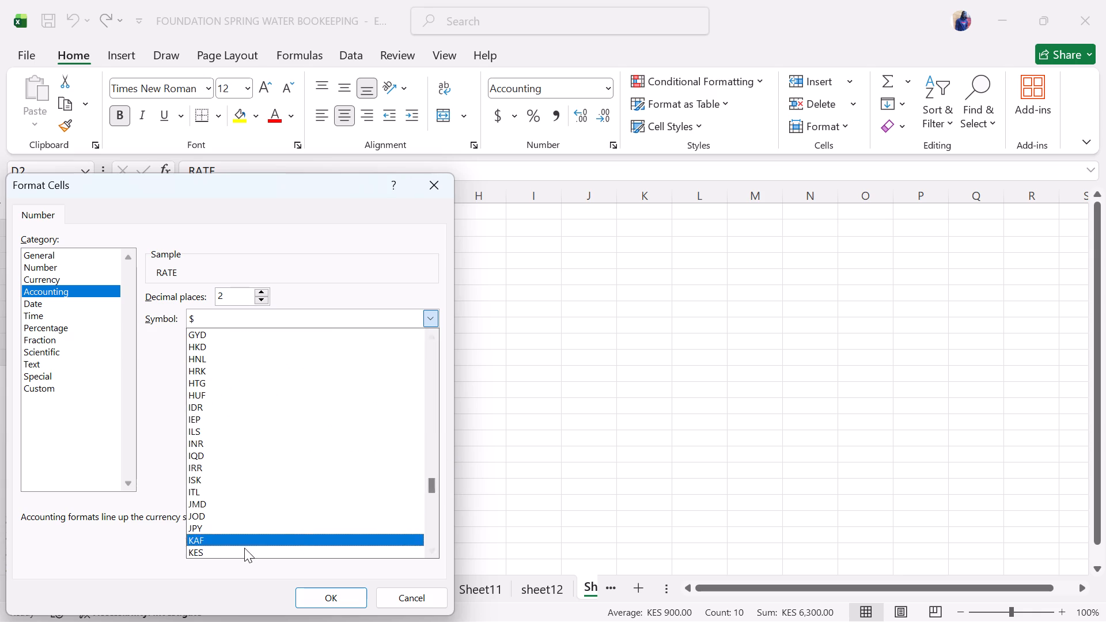
click(243, 548)
click(351, 594)
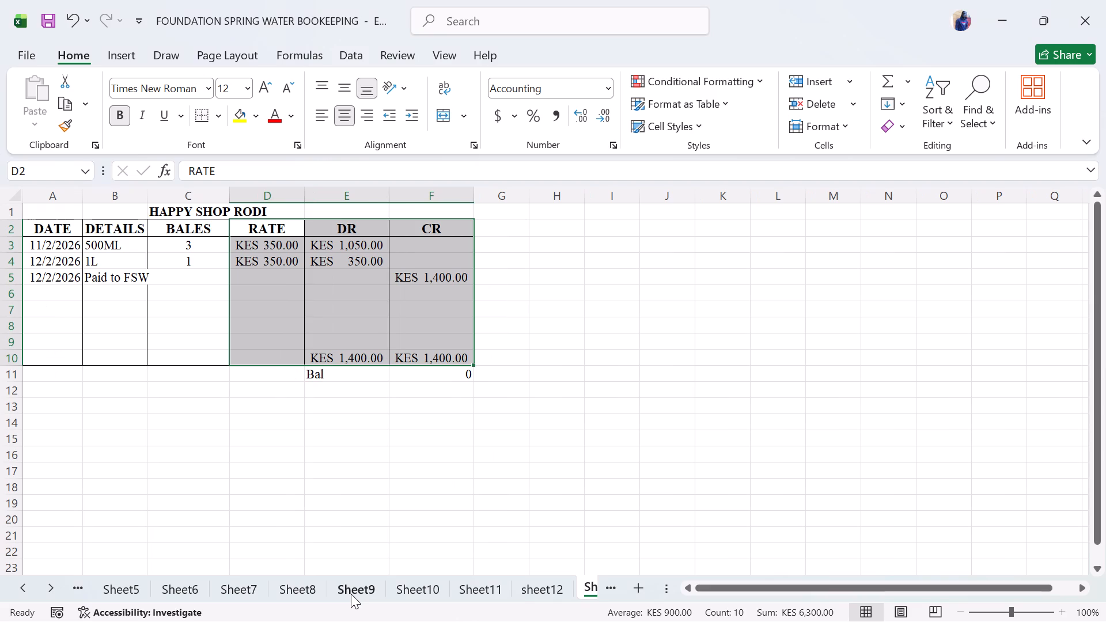
Bold the DR and CR totals in E10 and F10, and autofit columns E and F to show them.
click(387, 359)
drag(349, 362, 434, 358)
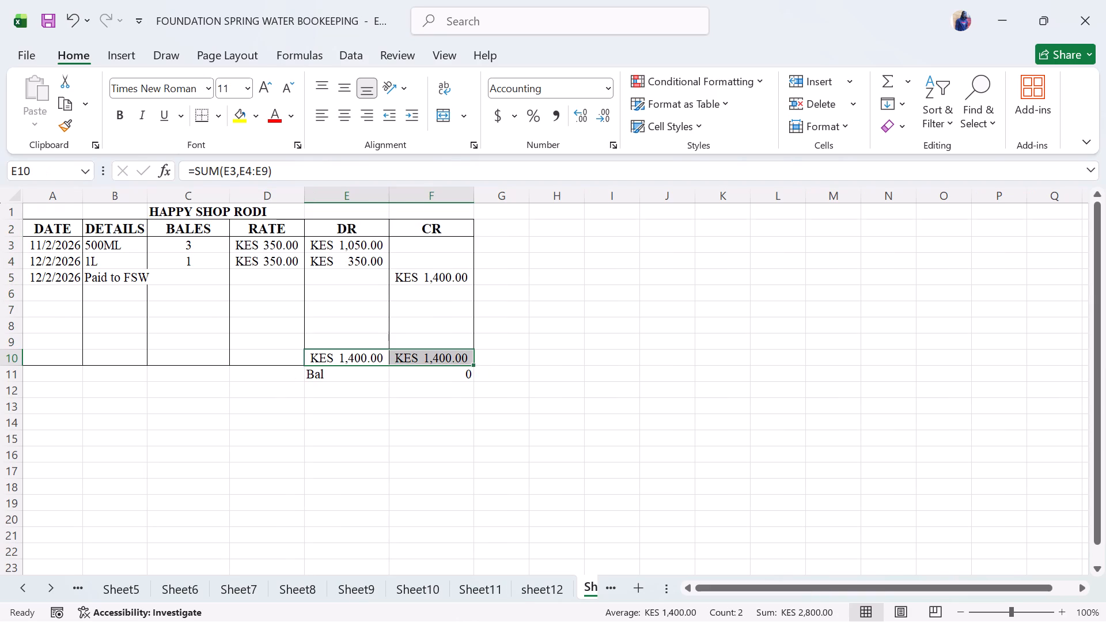
key(ctrl+b)
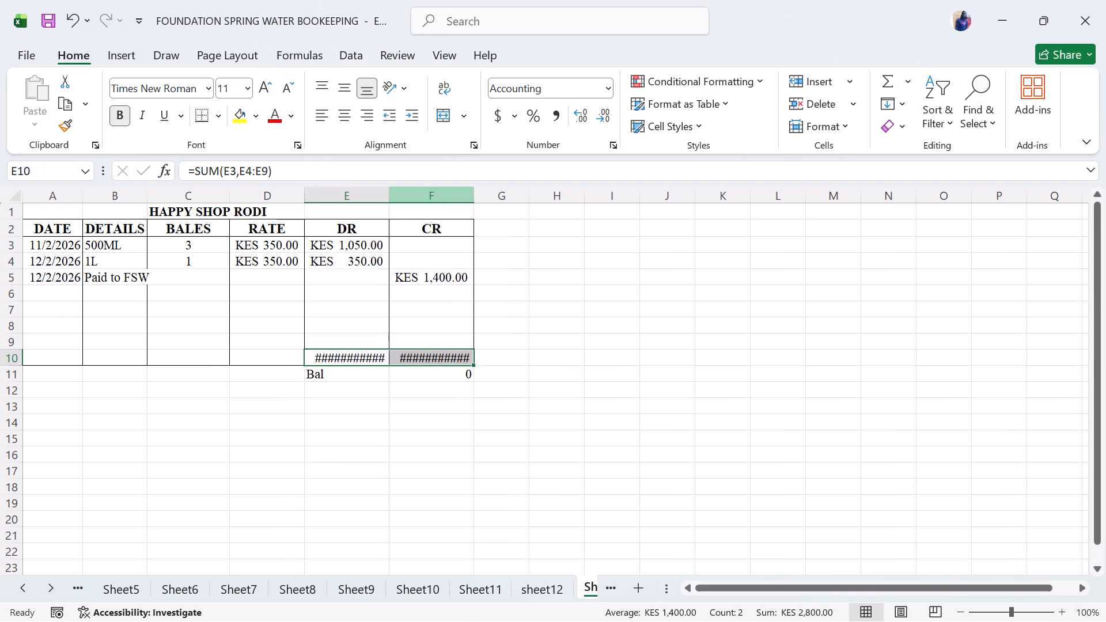
double_click(472, 195)
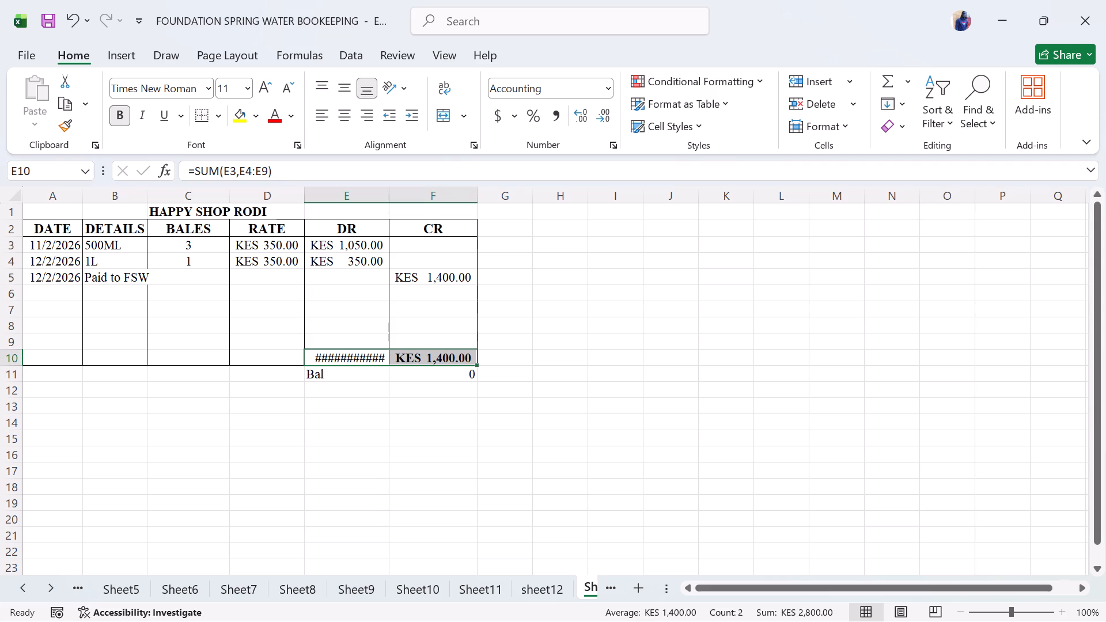
double_click(389, 196)
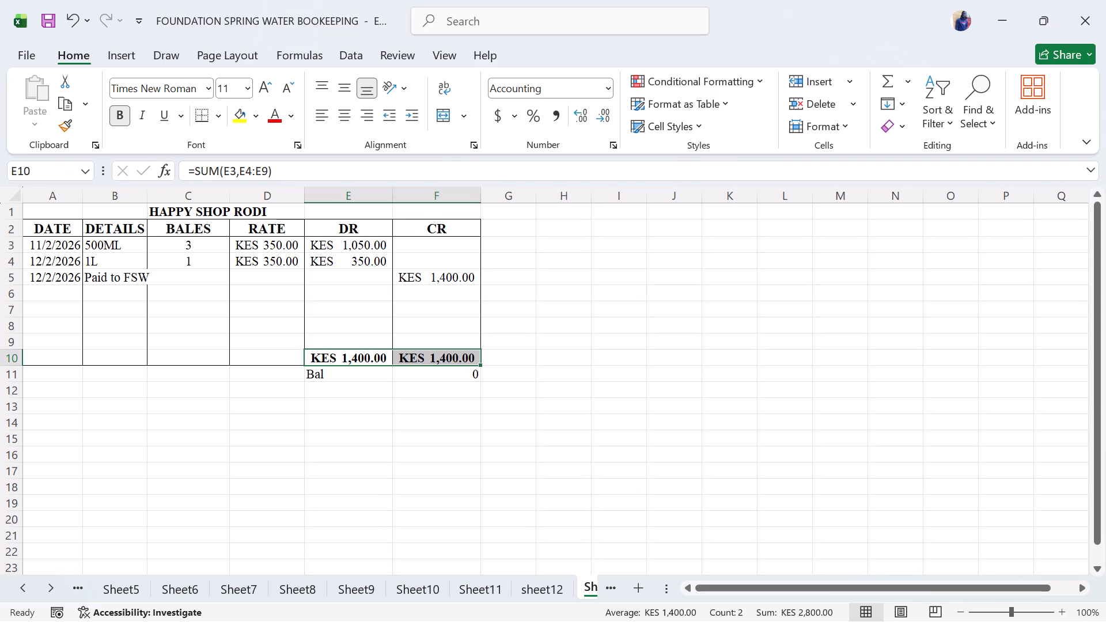
In the debtors' ledger on Sheet1, enter the date 2-Nov in cell A13, below the last customer entry.
scroll(501, 584, left, 1)
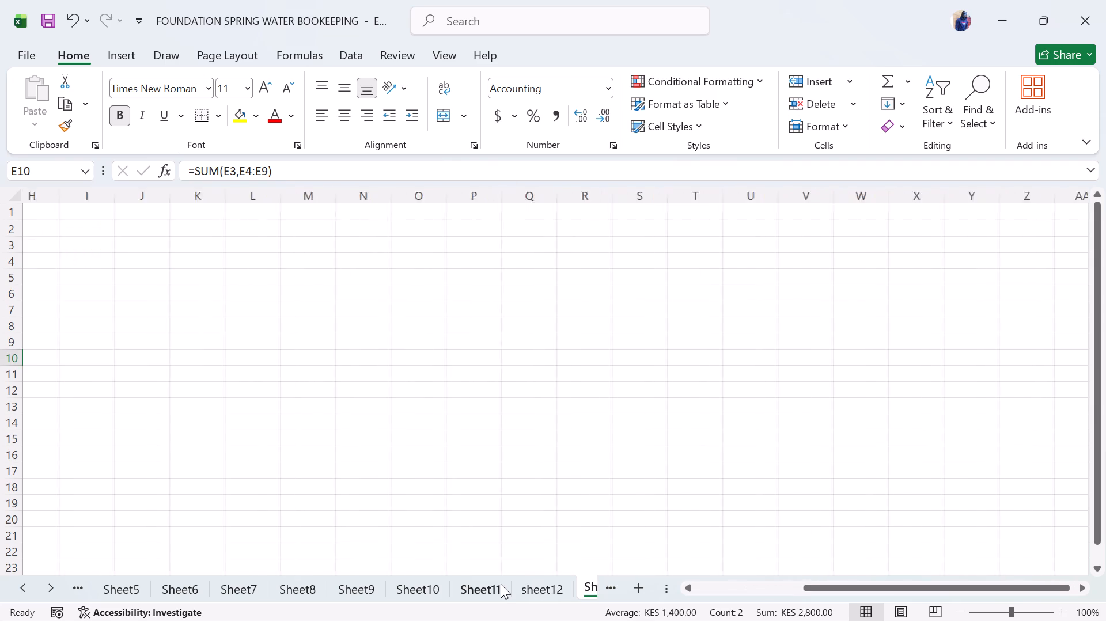
scroll(501, 584, right, 1)
click(587, 587)
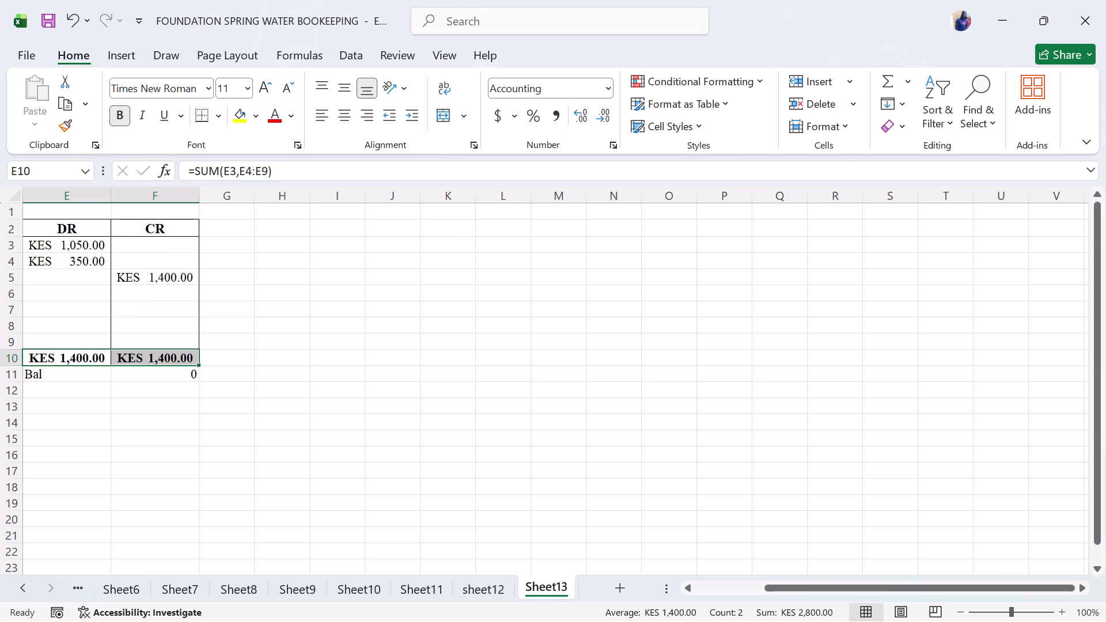
scroll(442, 539, right, 3)
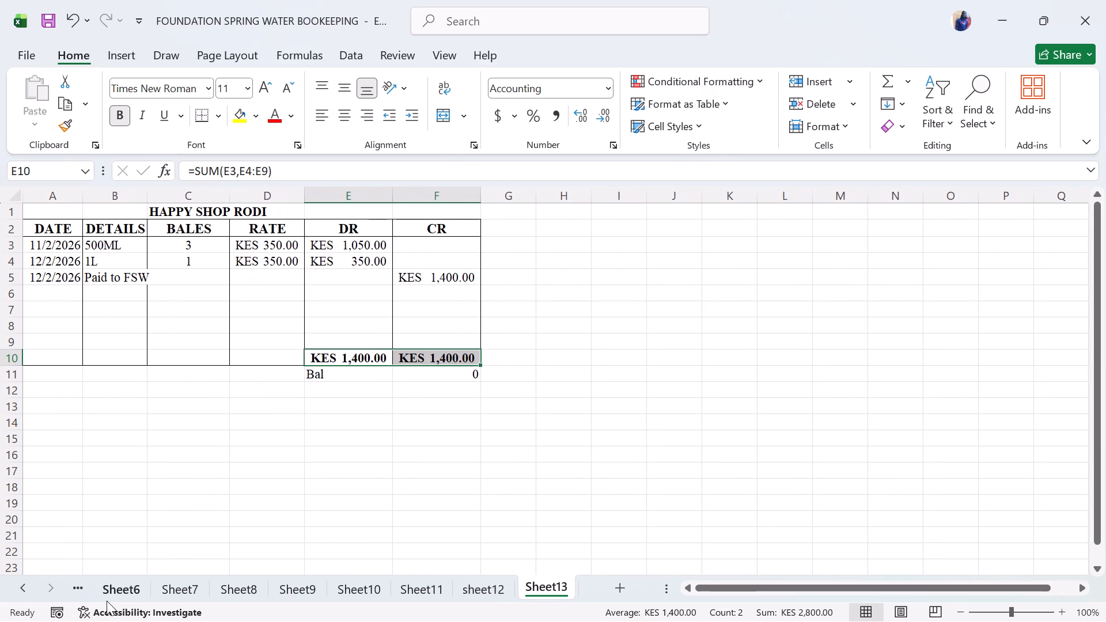
double_click(24, 586)
click(24, 586)
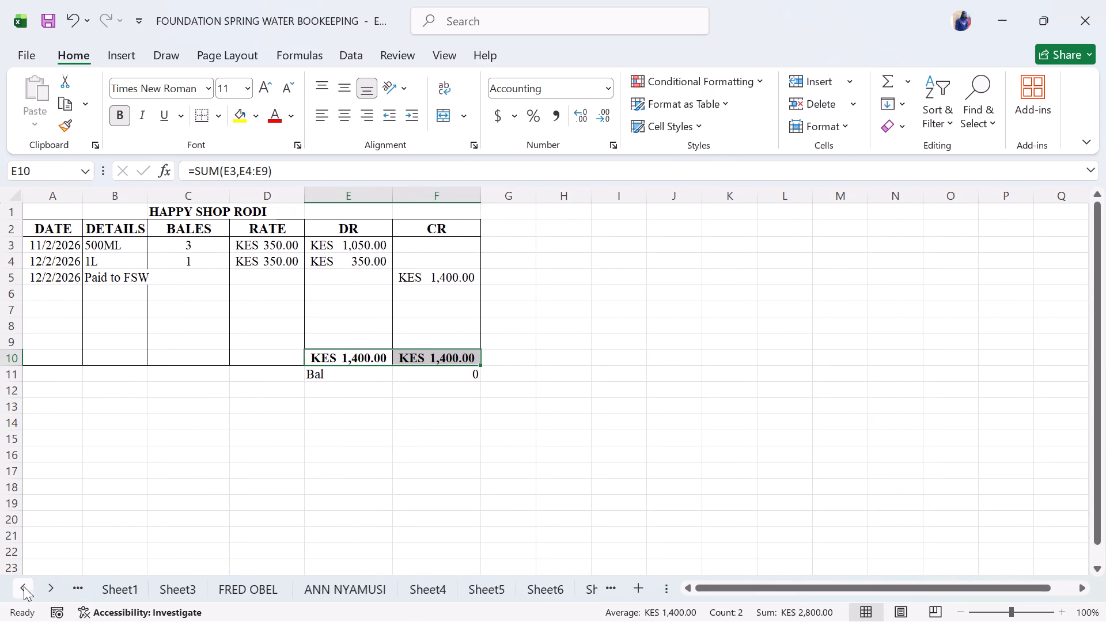
click(112, 588)
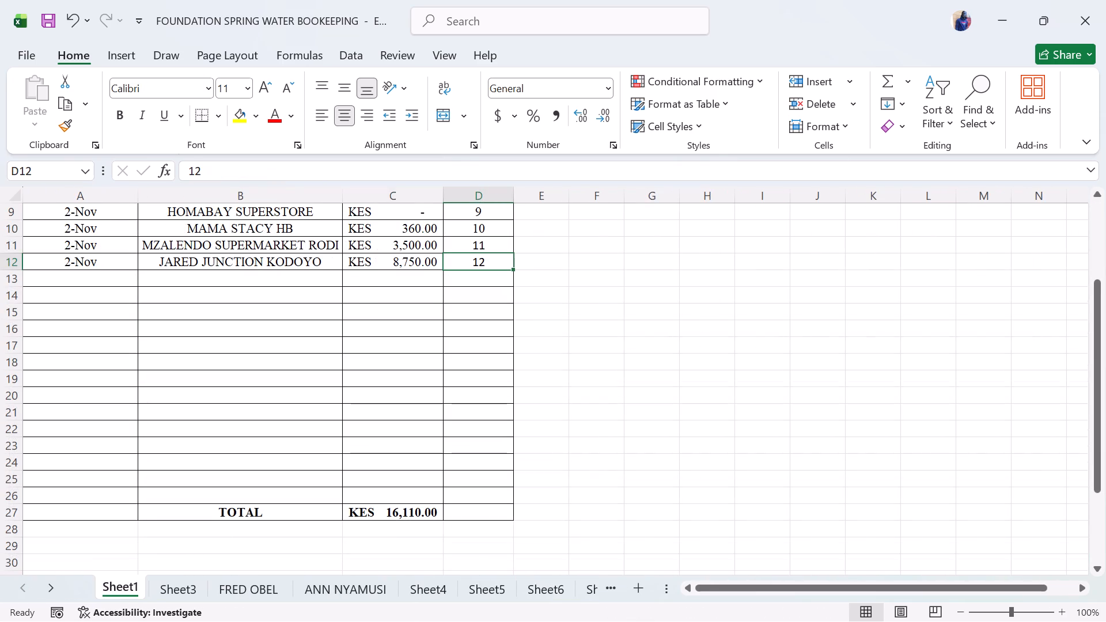
scroll(274, 372, up, 3)
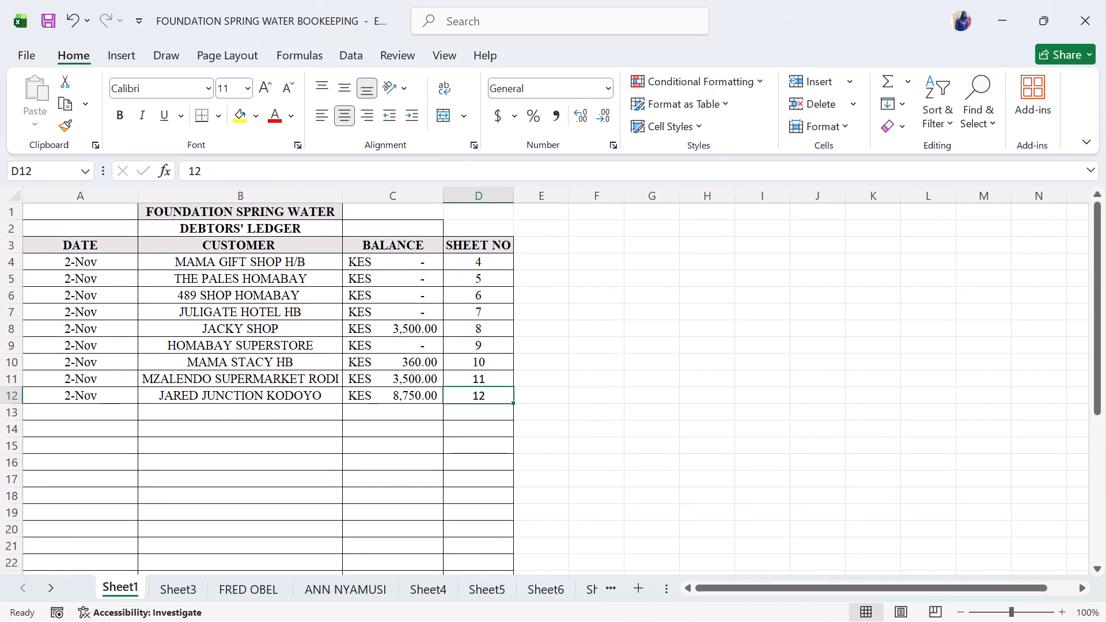
click(90, 415)
text(2nov)
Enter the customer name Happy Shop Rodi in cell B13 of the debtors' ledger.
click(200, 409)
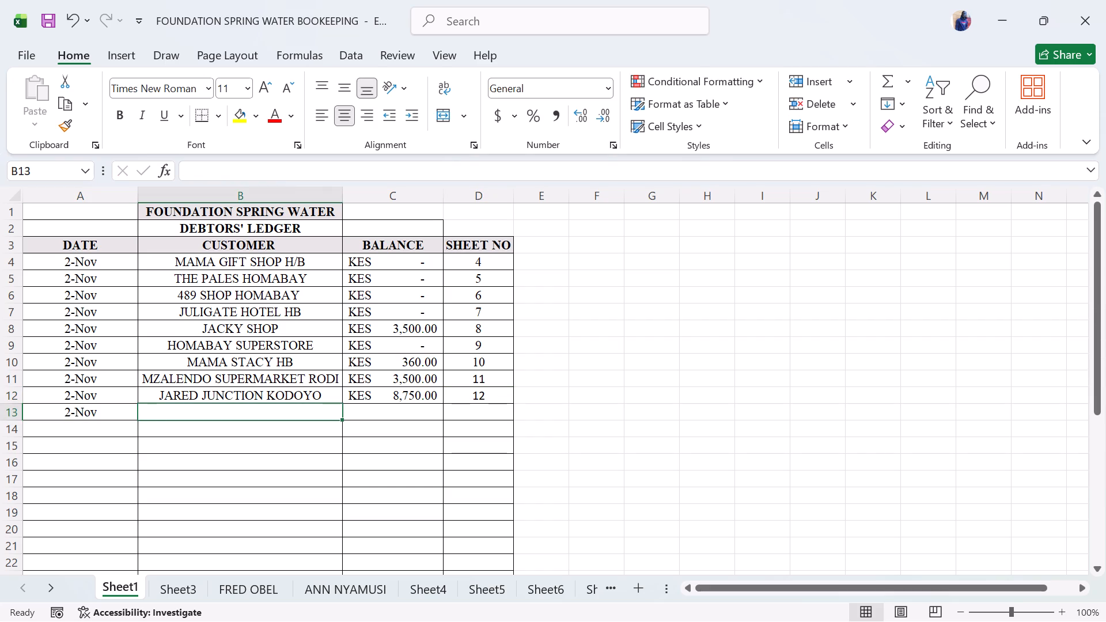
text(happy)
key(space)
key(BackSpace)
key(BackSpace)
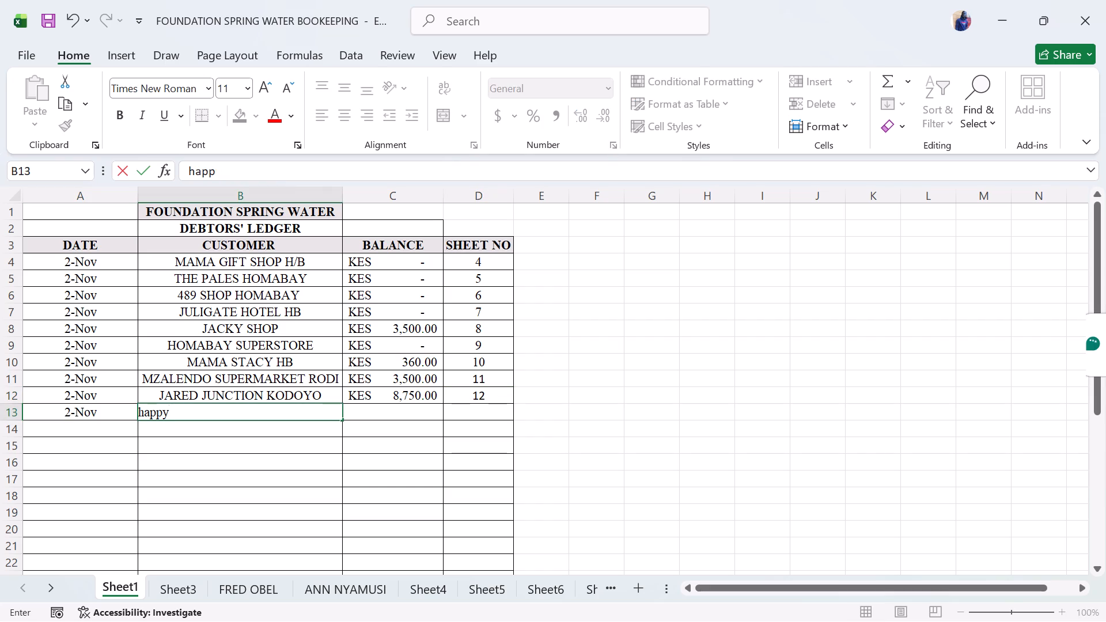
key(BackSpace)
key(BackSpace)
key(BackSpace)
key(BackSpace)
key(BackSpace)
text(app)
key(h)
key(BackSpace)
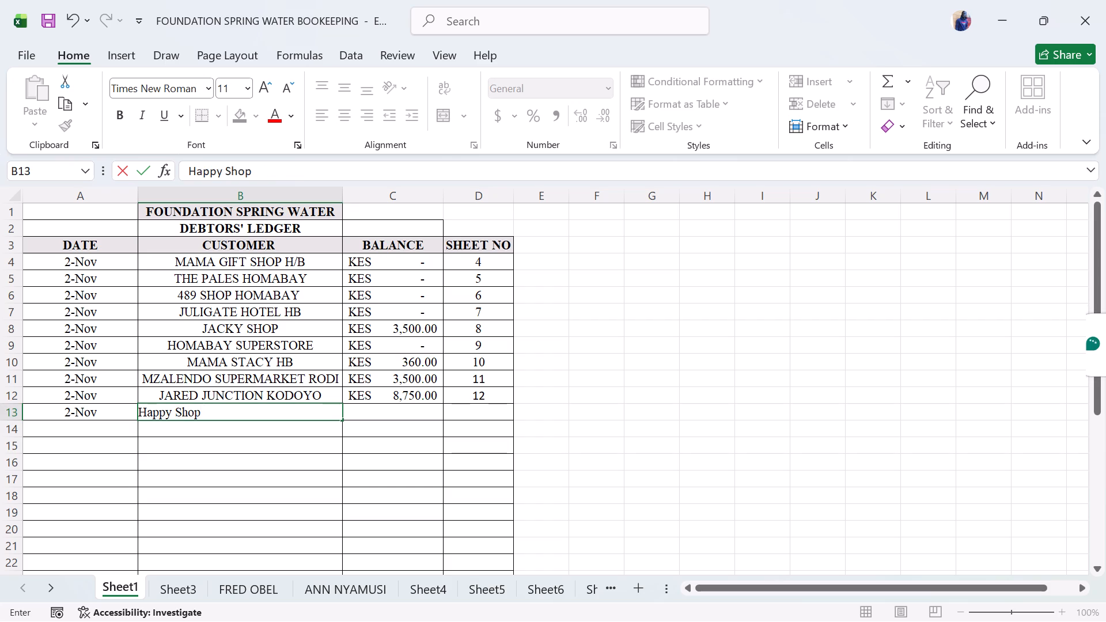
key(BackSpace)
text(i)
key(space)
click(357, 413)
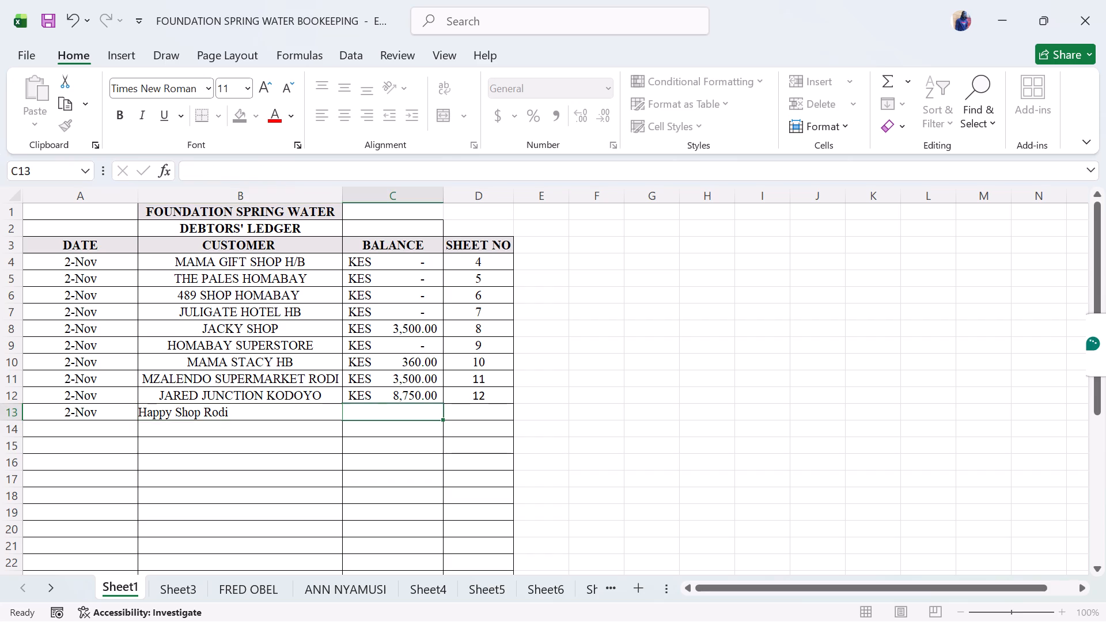
Re-enter the customer name in cell B13 of the debtors' ledger in capitals as HAPPY SHOP RODI.
click(281, 414)
key(BackSpace)
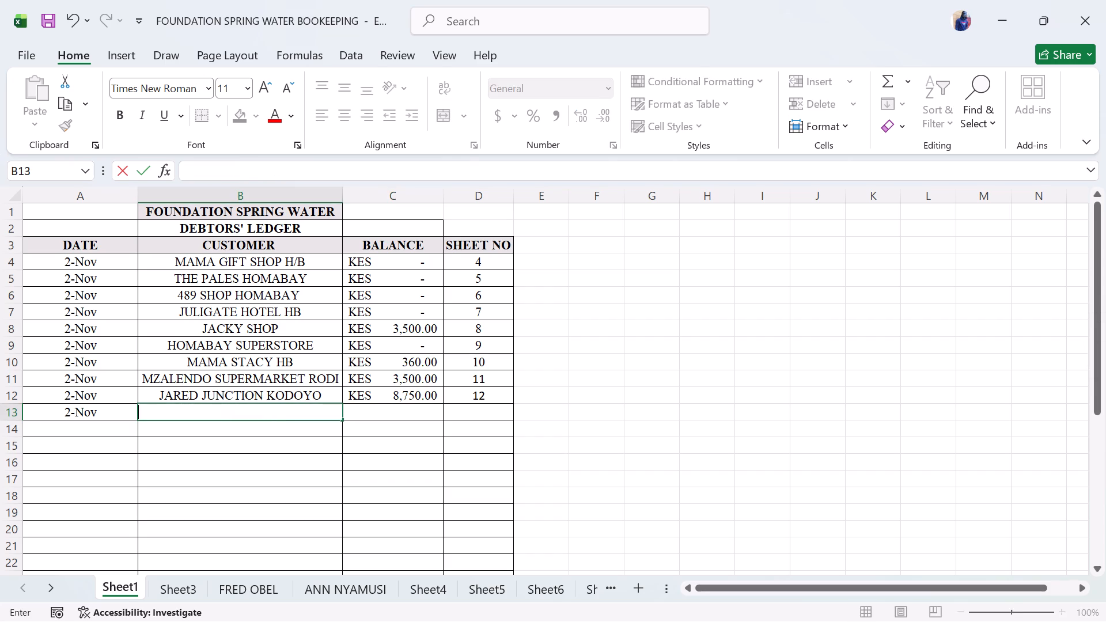
text(HAPPY SHOP RODI)
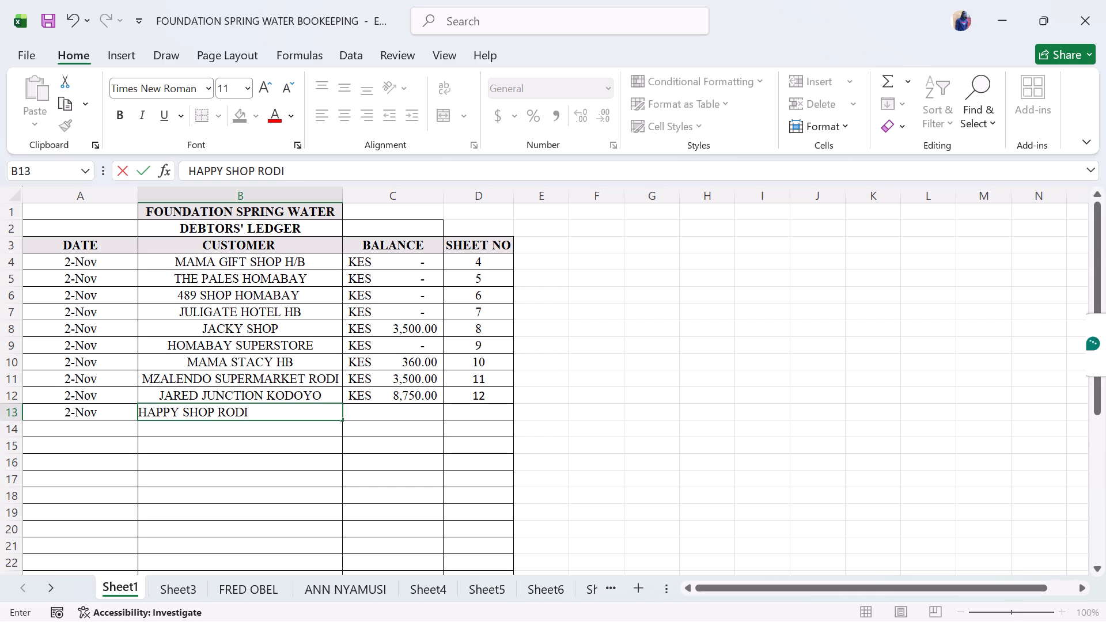
click(389, 419)
click(392, 415)
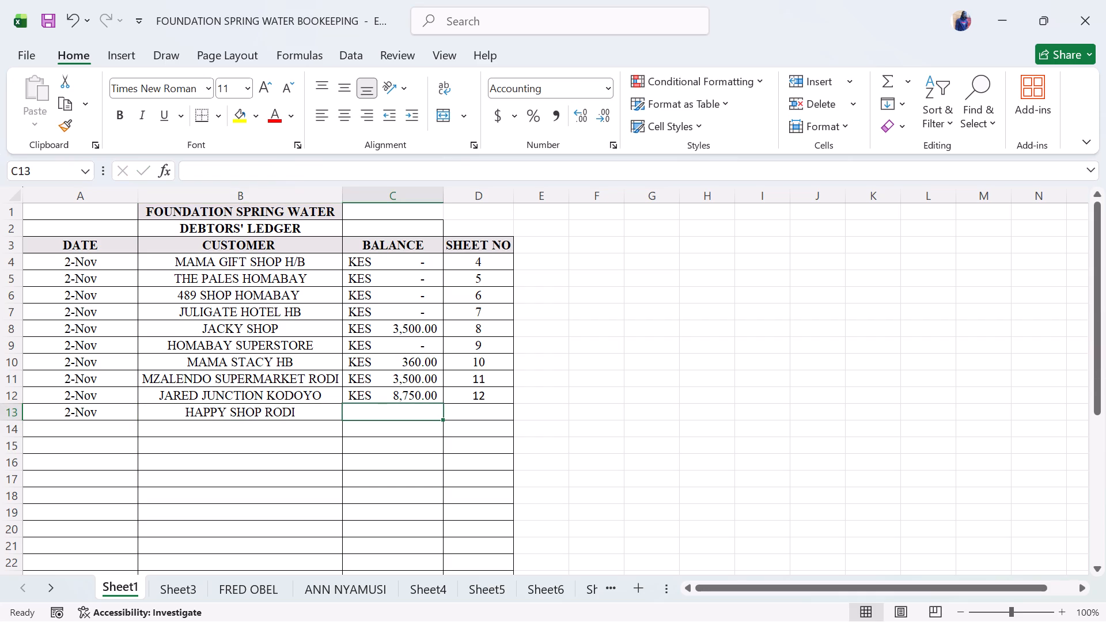
Enter sheet number 13 for Happy Shop Rodi in cell D13 of the debtors' ledger.
click(468, 412)
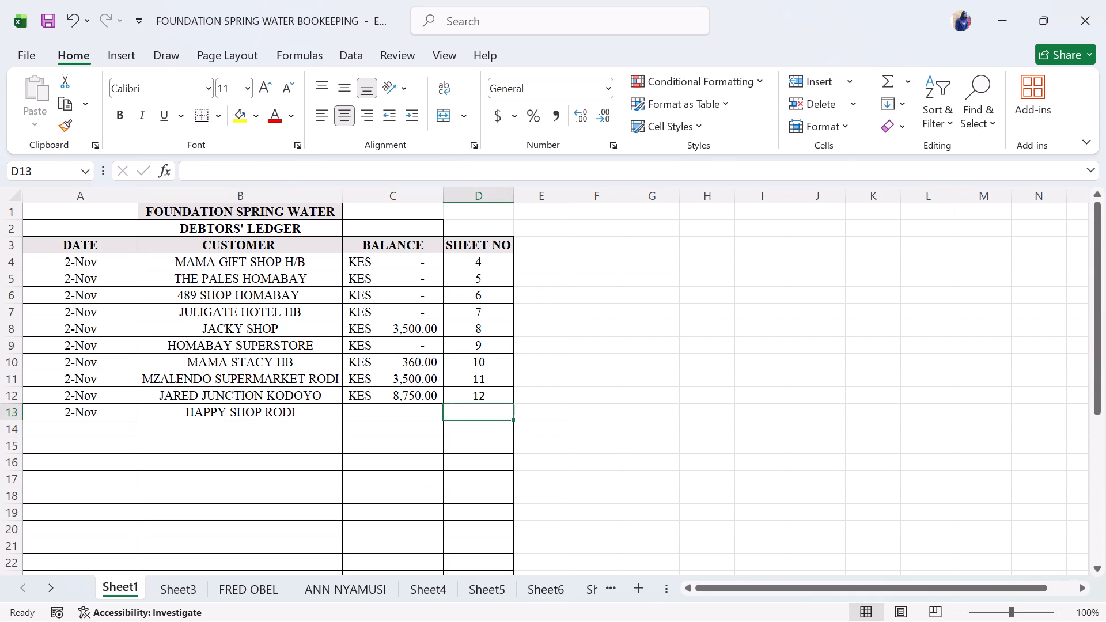
text(13)
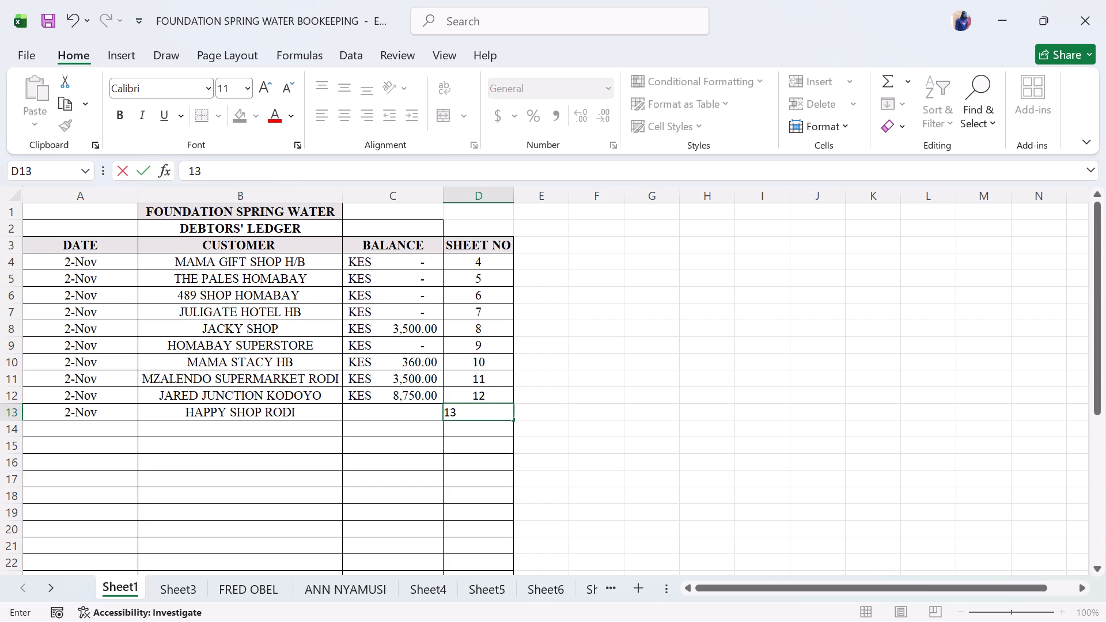
Link the Happy Shop Rodi balance in cell C13 of the ledger to the Bal figure in F11 of Sheet13.
click(361, 419)
click(372, 409)
key(equal)
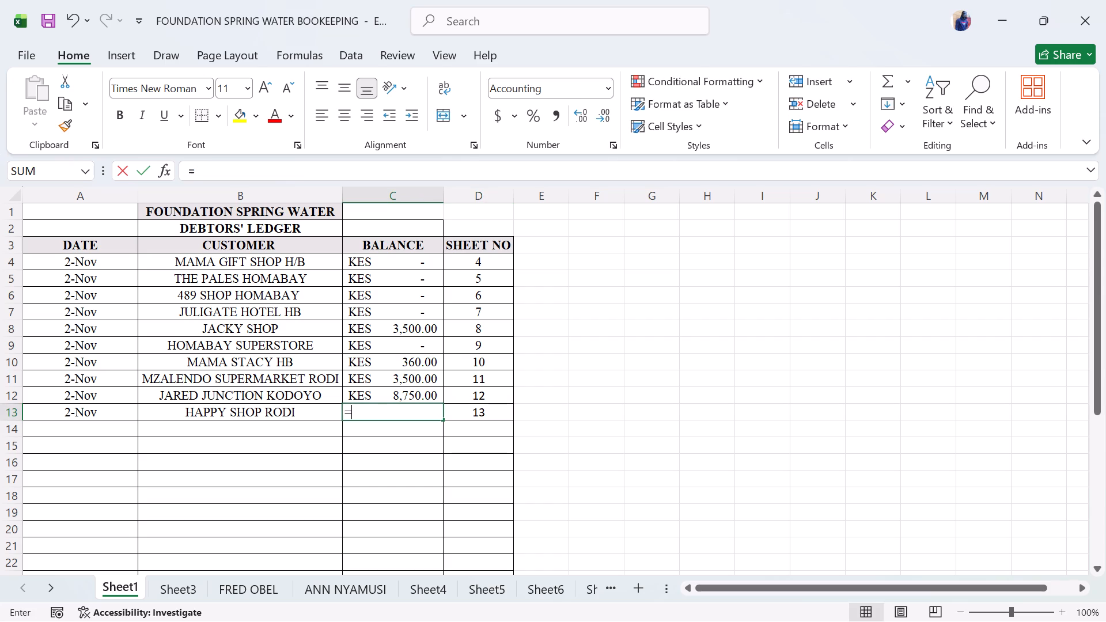
click(55, 592)
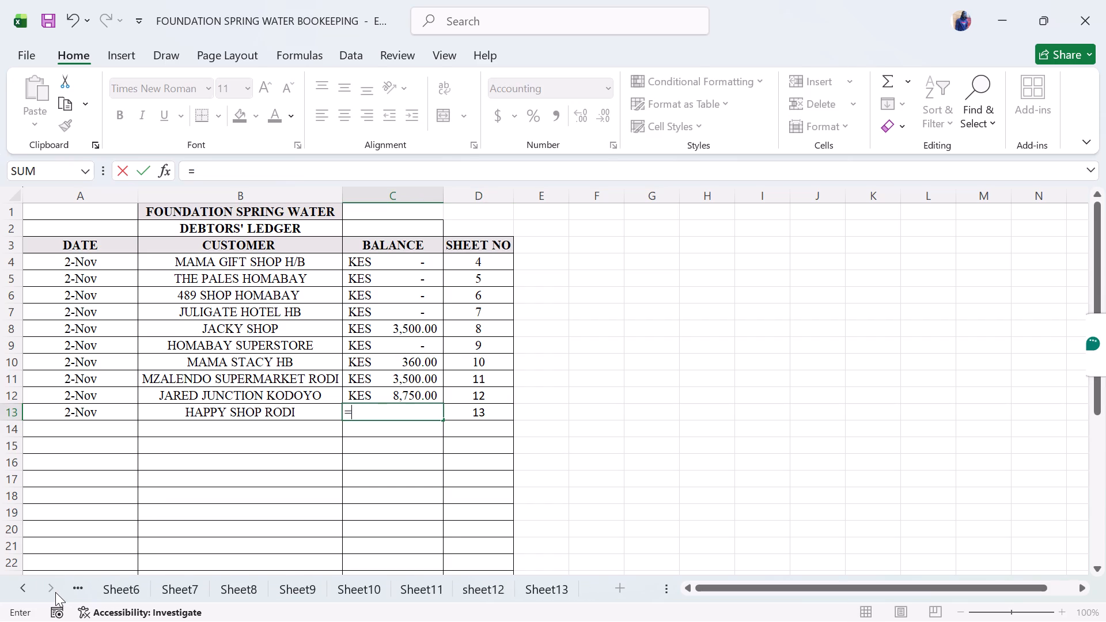
click(540, 584)
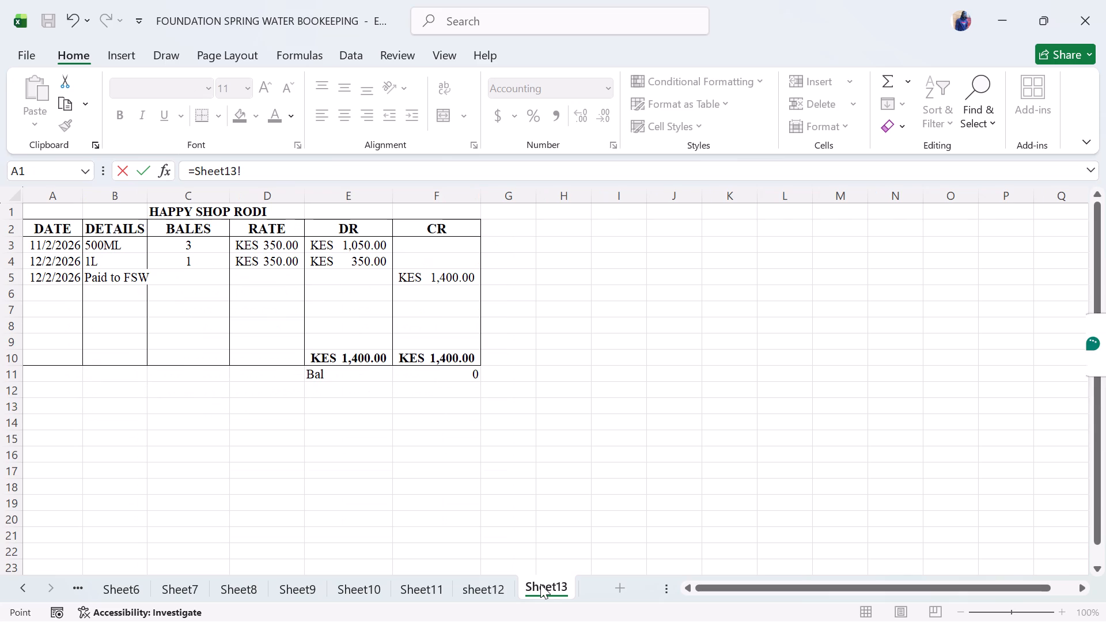
click(437, 374)
key(Return)
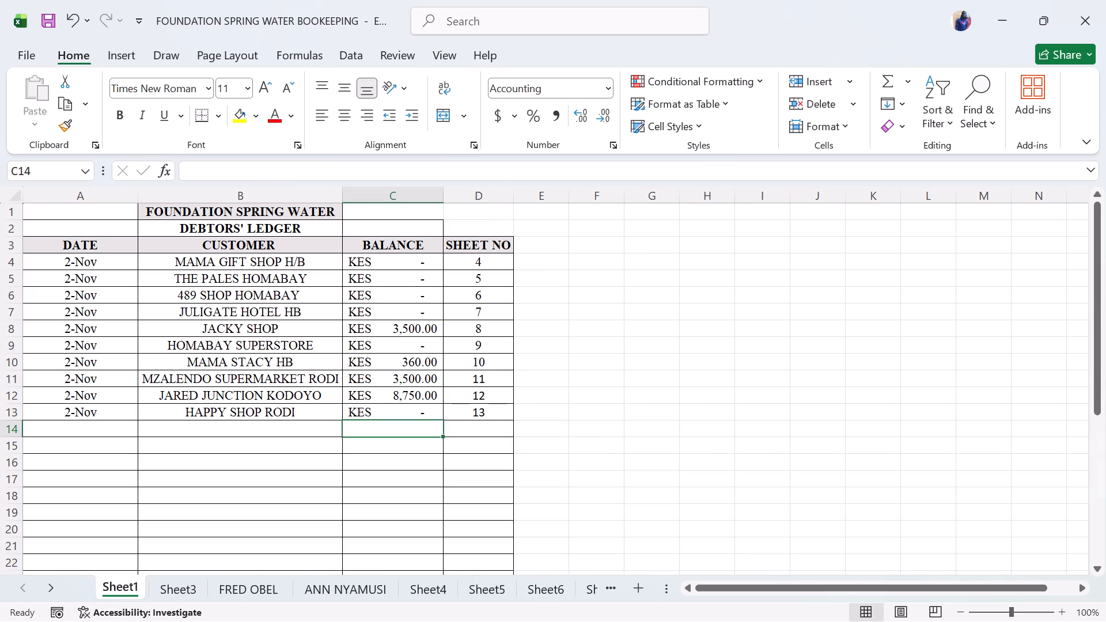
Check the ledger total and stock balance table on Sheet1, and return to the Happy Shop Rodi account on Sheet13.
scroll(183, 428, down, 3)
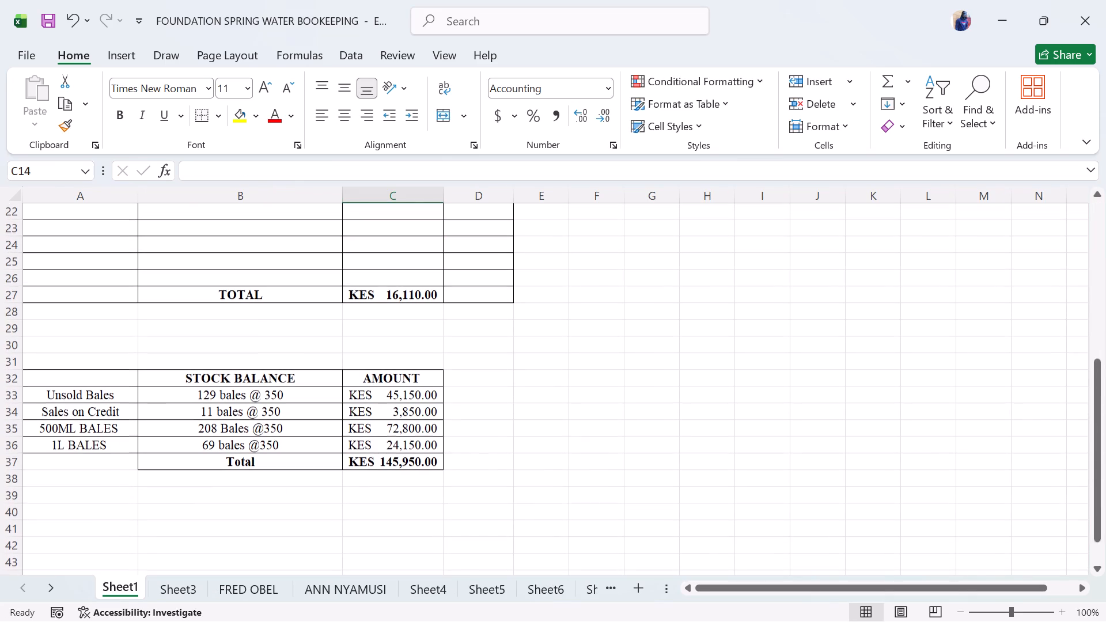
triple_click(52, 589)
click(52, 589)
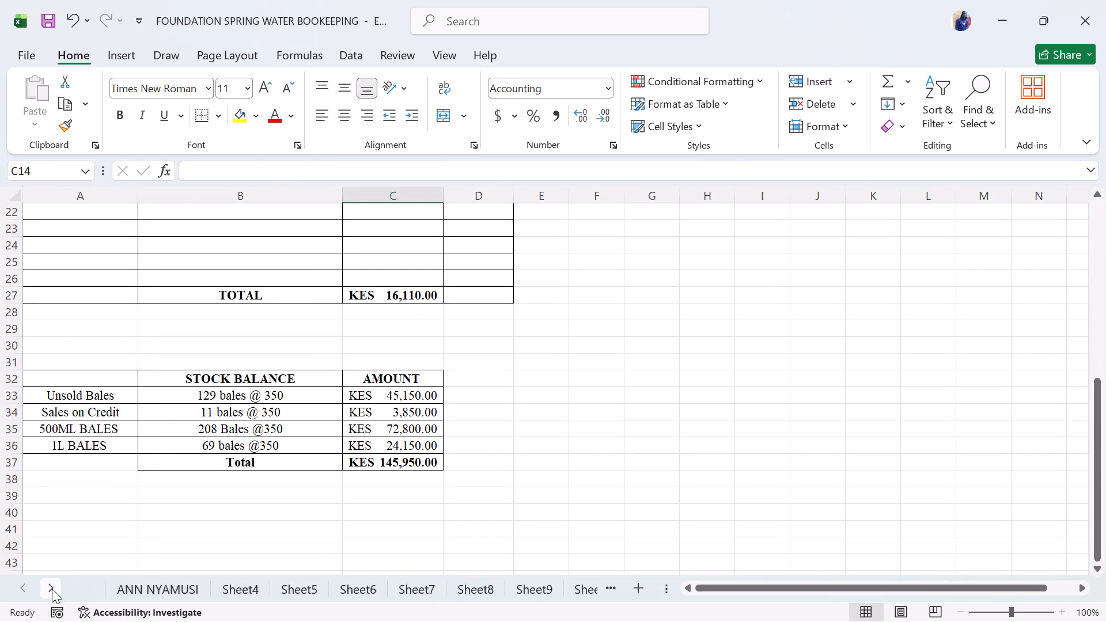
triple_click(52, 589)
double_click(52, 589)
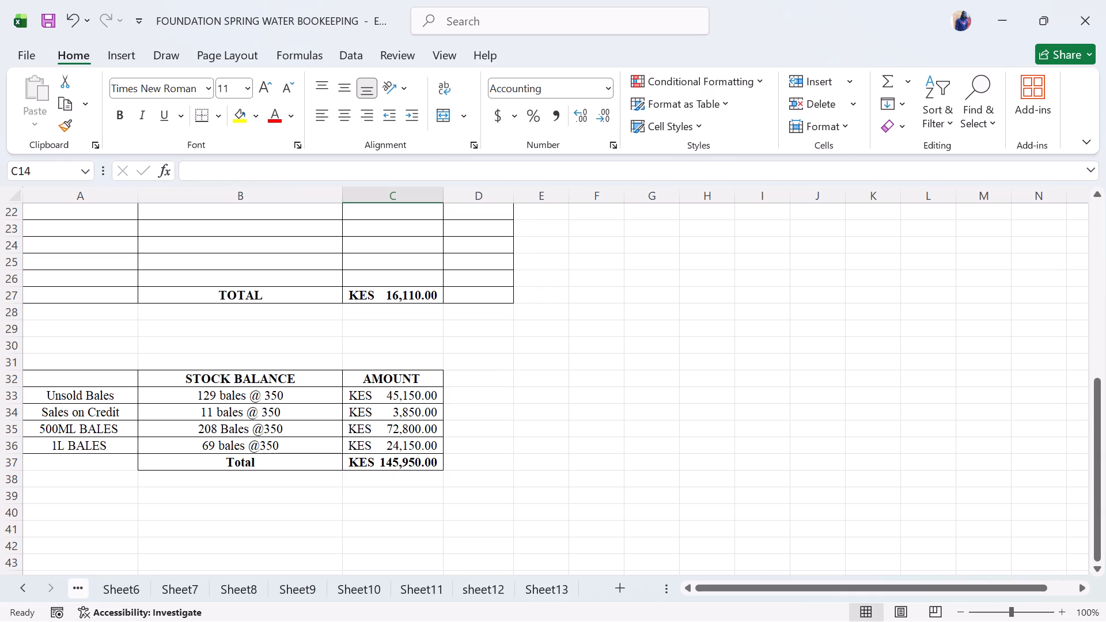
click(537, 586)
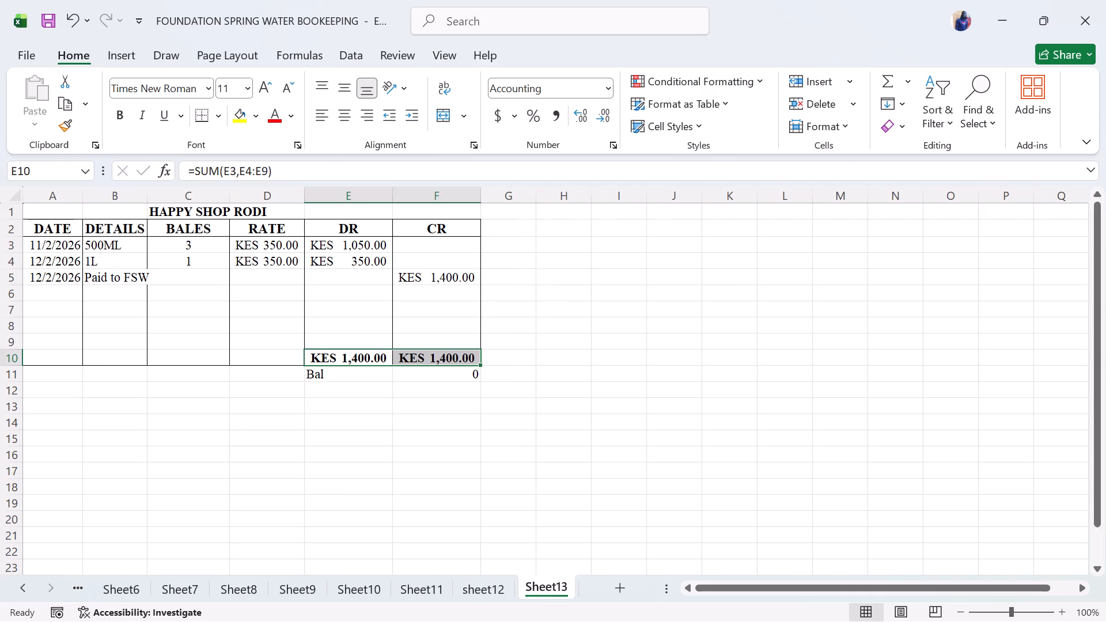
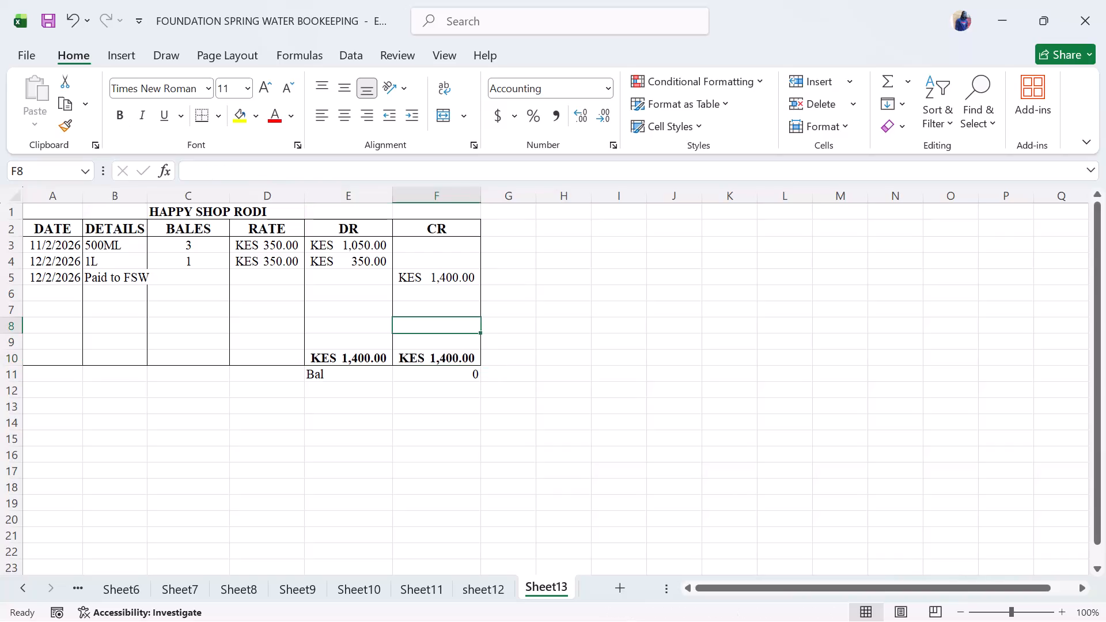
Save the bookkeeping workbook.
click(422, 358)
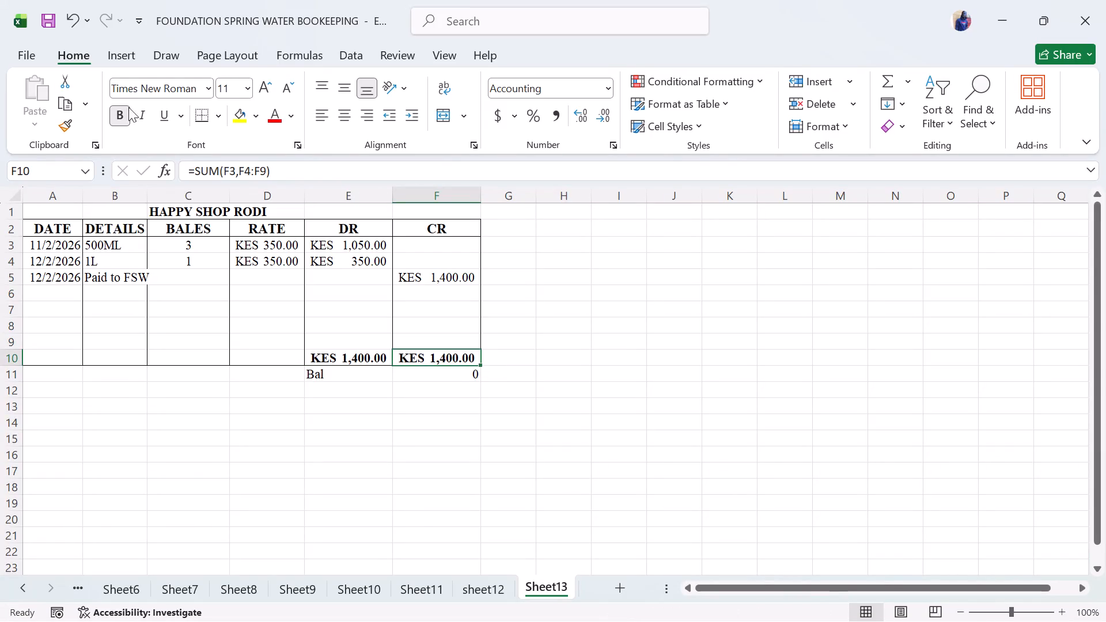
click(48, 22)
Enter the date 2 NOV in cell A14 of the debtors' ledger on Sheet1, below the Happy Shop Rodi row.
click(482, 591)
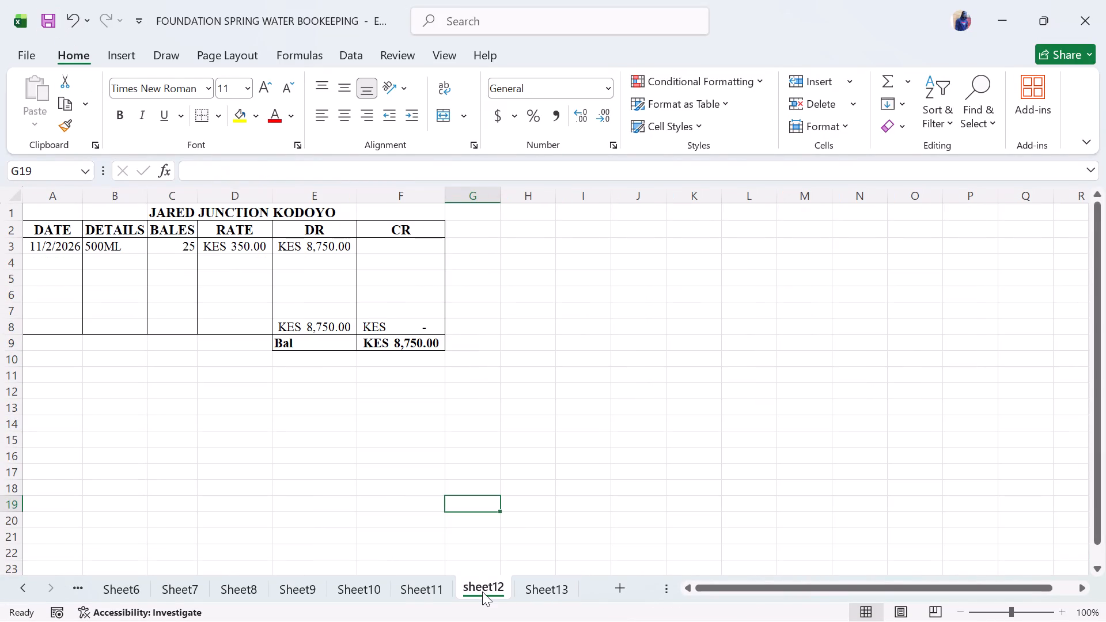
click(418, 581)
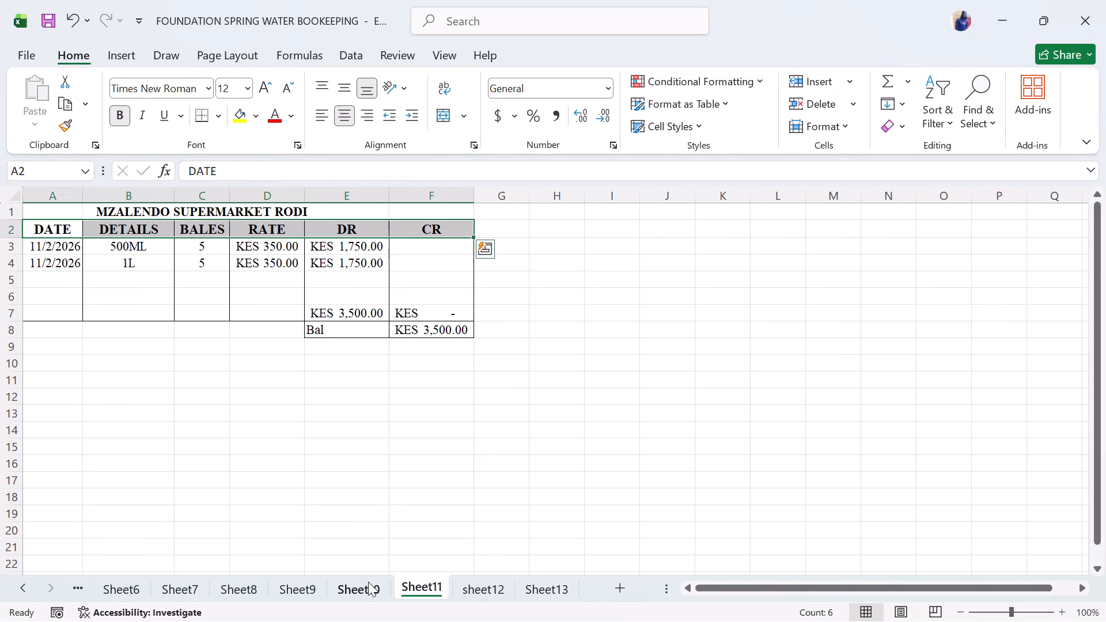
click(368, 582)
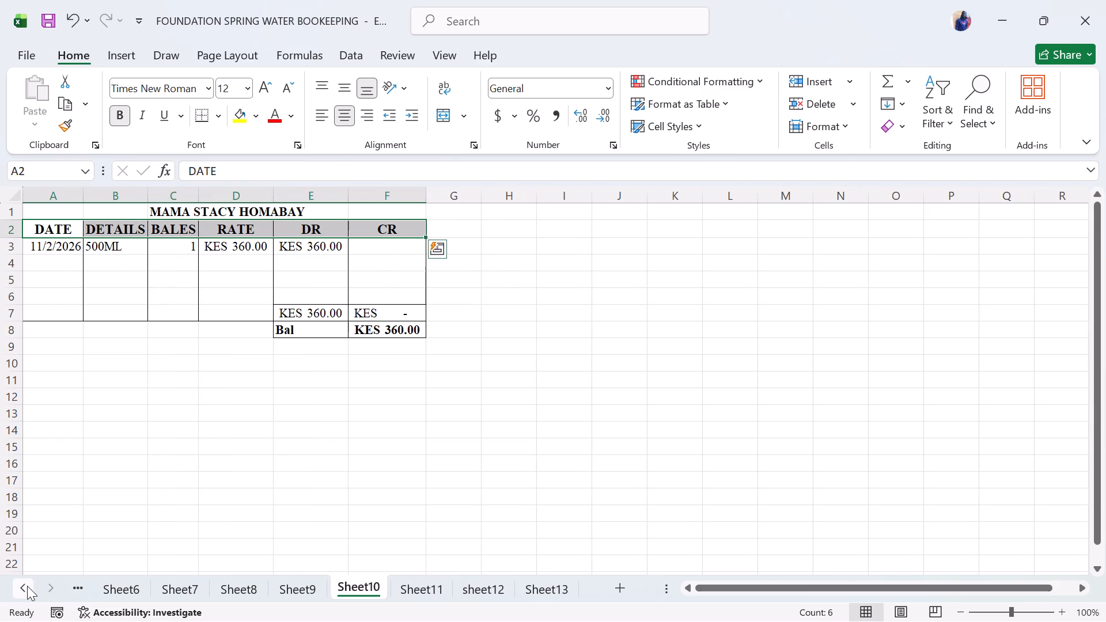
triple_click(26, 586)
triple_click(26, 586)
click(26, 586)
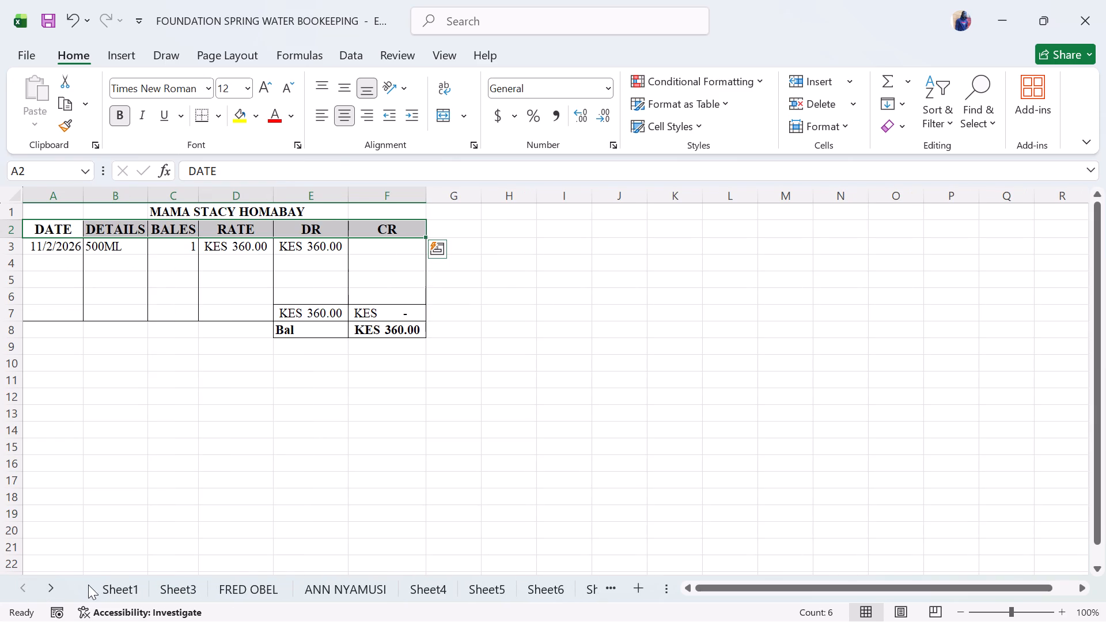
click(113, 583)
scroll(325, 426, up, 1)
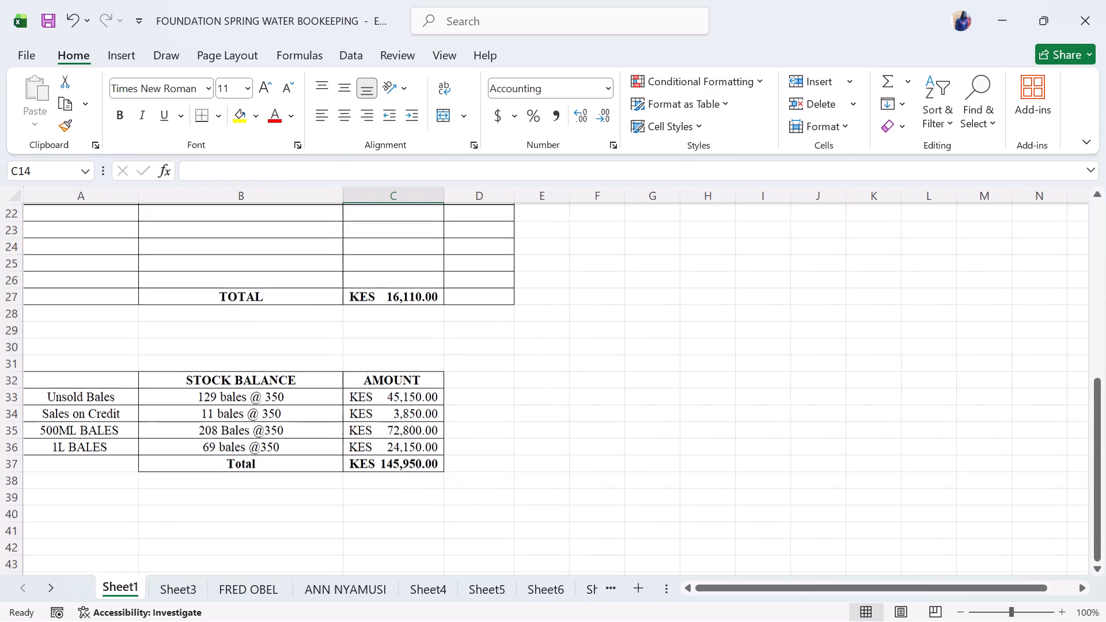
scroll(325, 426, up, 1)
scroll(325, 426, down, 1)
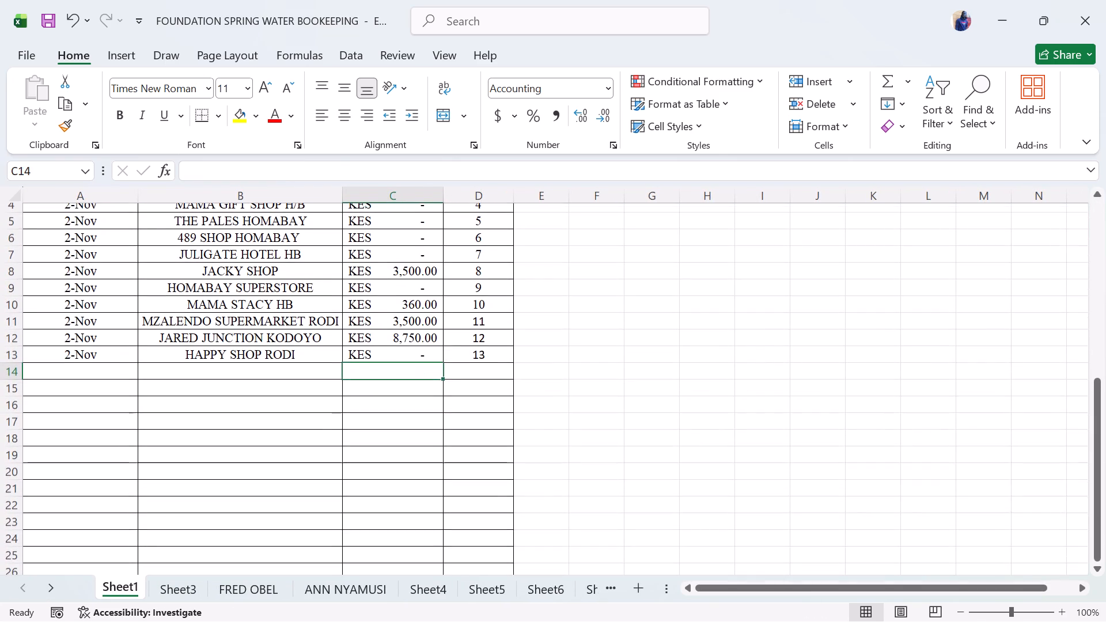
scroll(325, 426, down, 1)
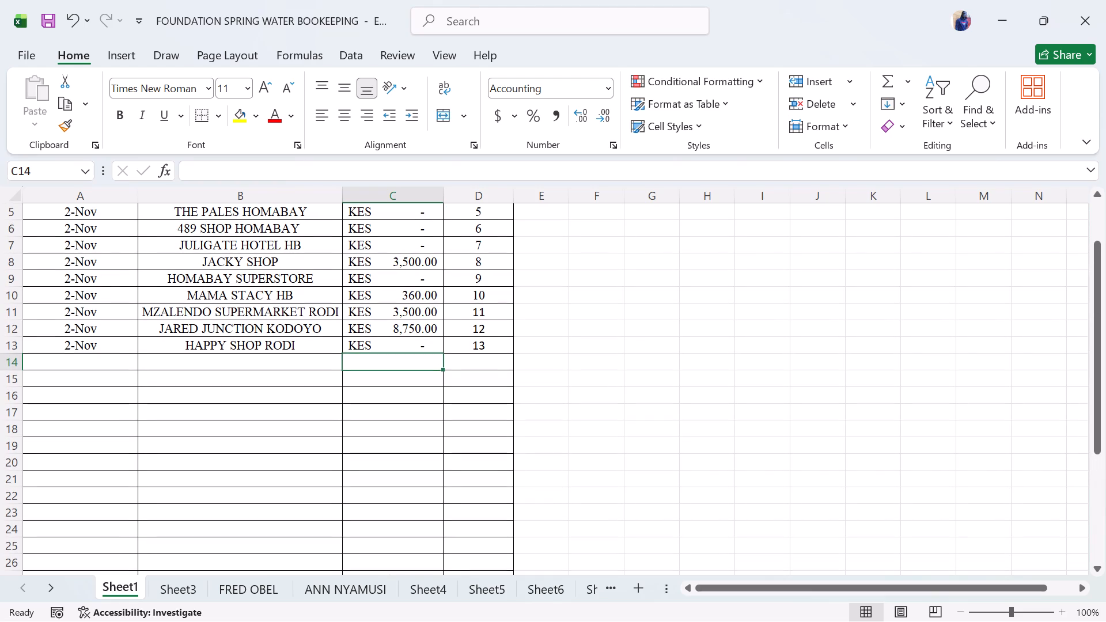
click(92, 357)
text(2 NOV)
key(space)
Enter the customer name RGM OFFICE HB in cell B14 of the debtors' ledger.
click(213, 370)
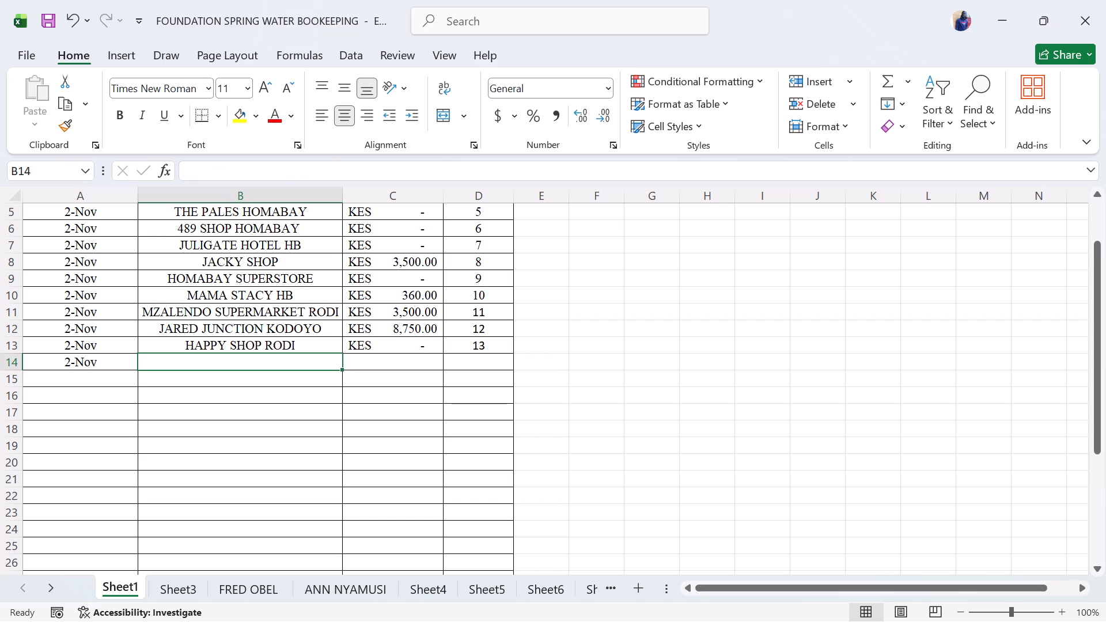
text(RGM OFFICE)
key(space)
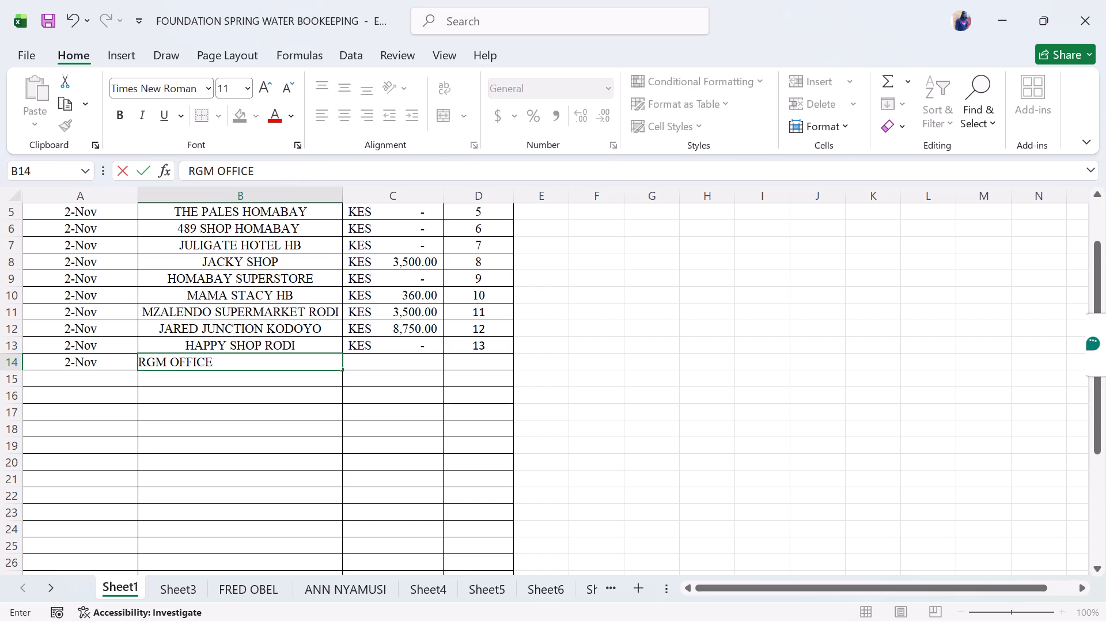
text(HB)
click(377, 358)
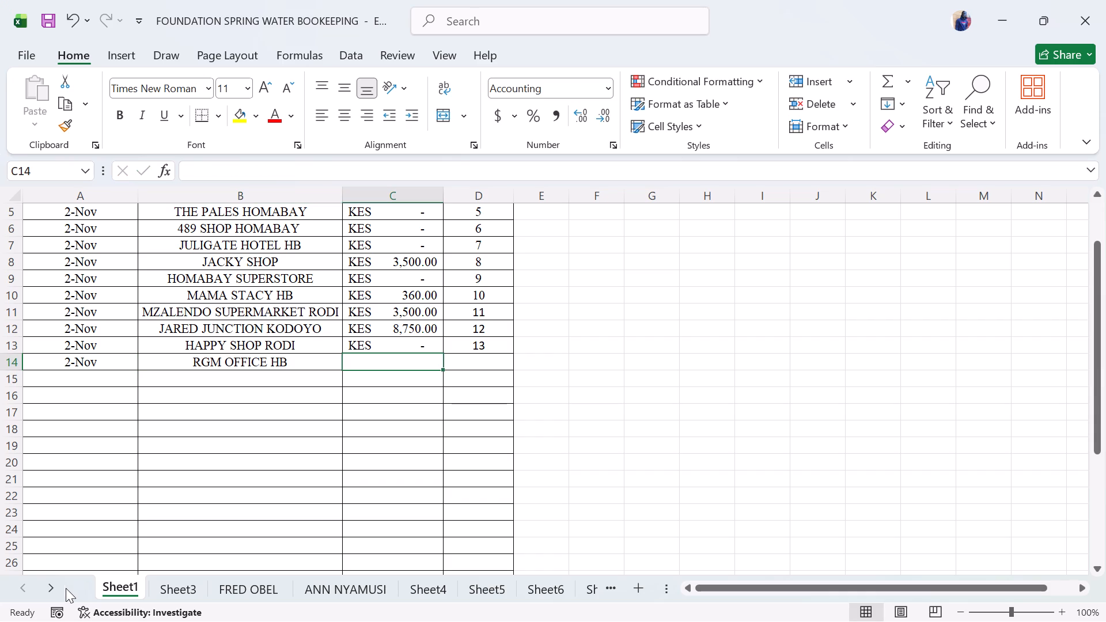
Add a new blank worksheet after Sheet13 for the RGM Office account.
triple_click(61, 588)
click(61, 588)
triple_click(61, 588)
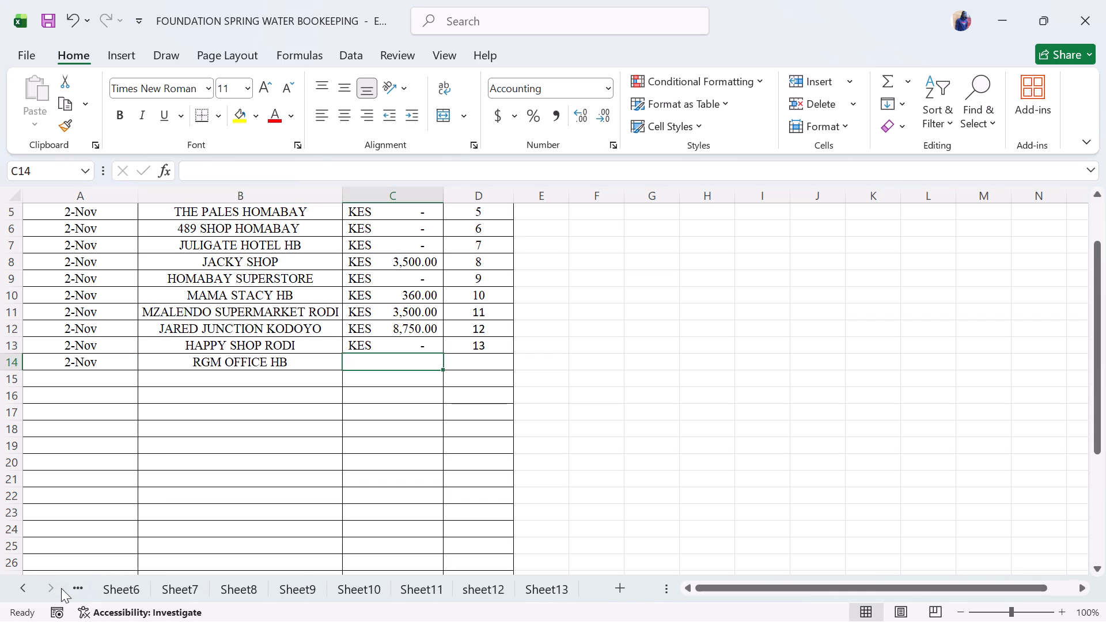
click(556, 587)
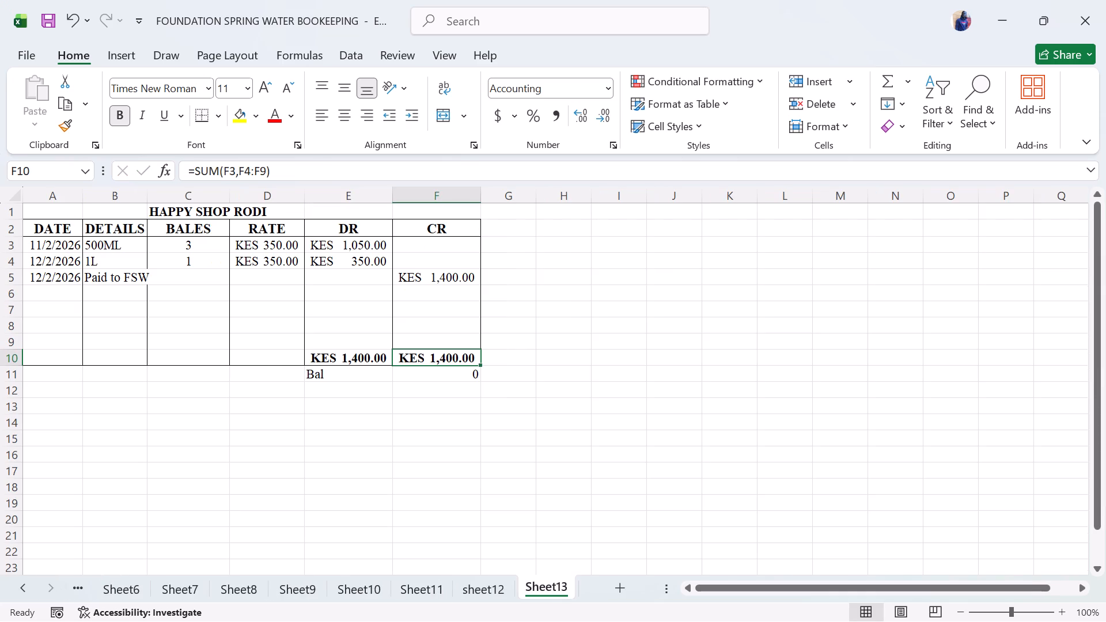
click(615, 586)
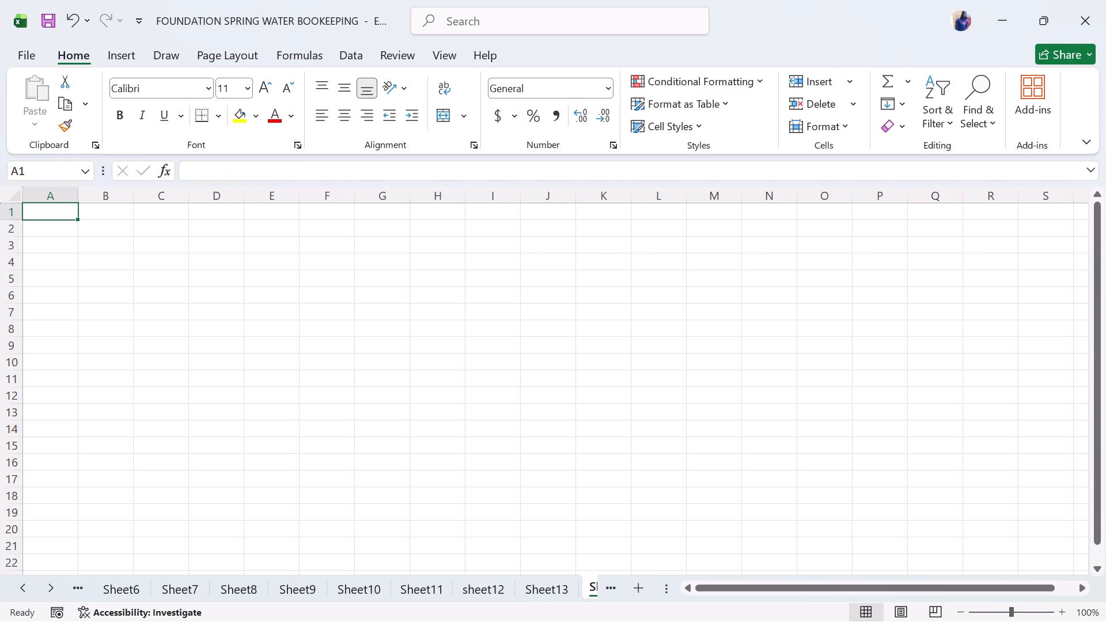
Copy the DATE to CR header row A2:F2 from Sheet13 into row 2 of the new Sheet14.
click(547, 588)
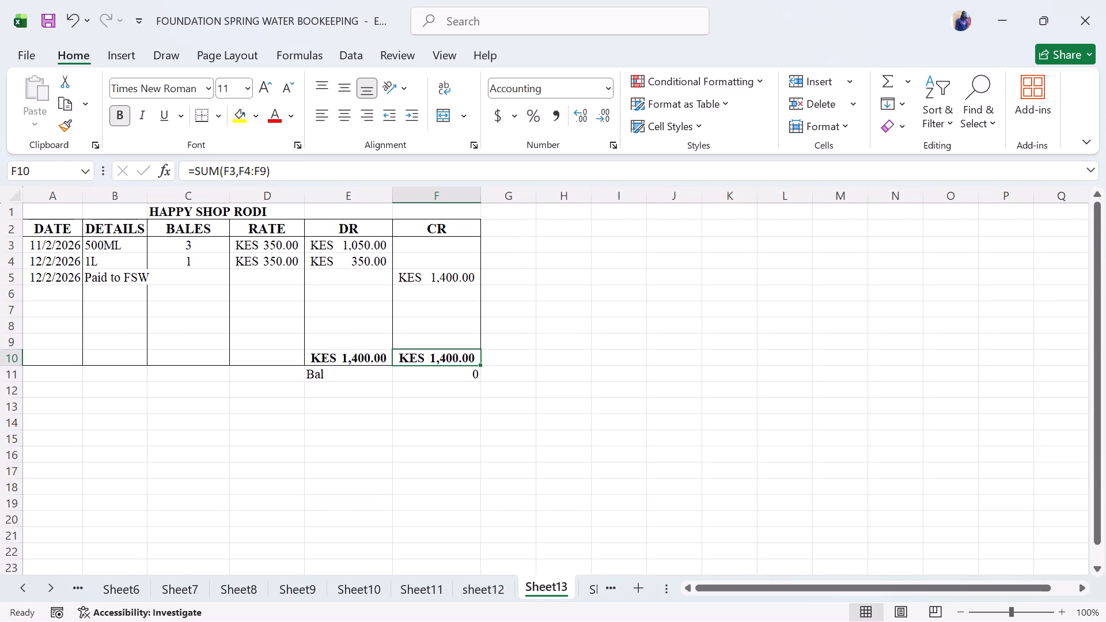
drag(38, 228, 262, 220)
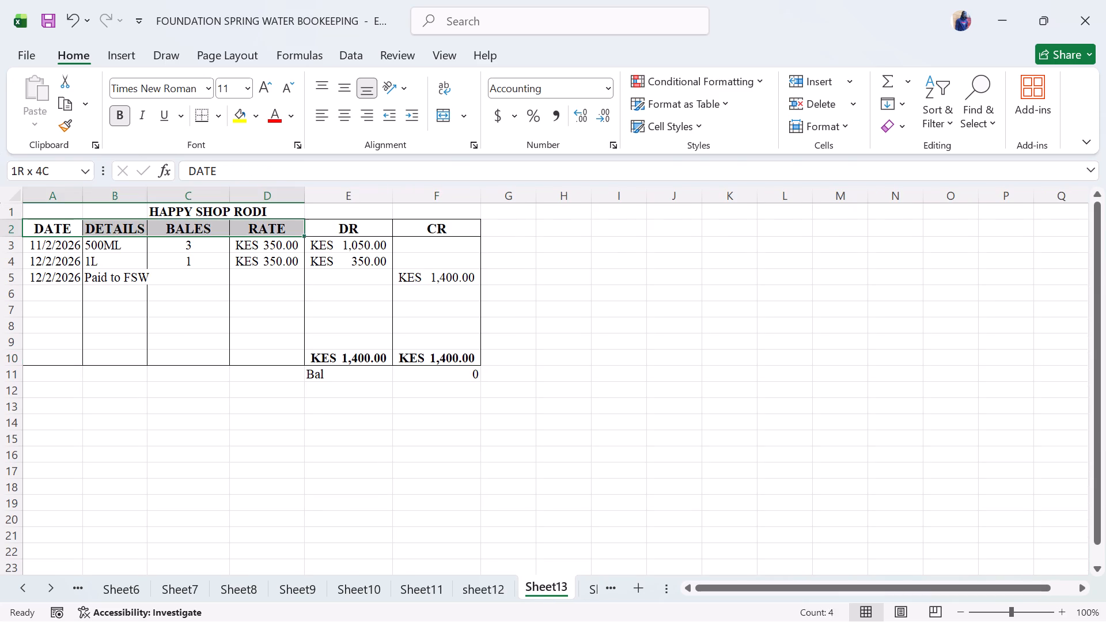
drag(262, 220, 460, 227)
key(ctrl+c)
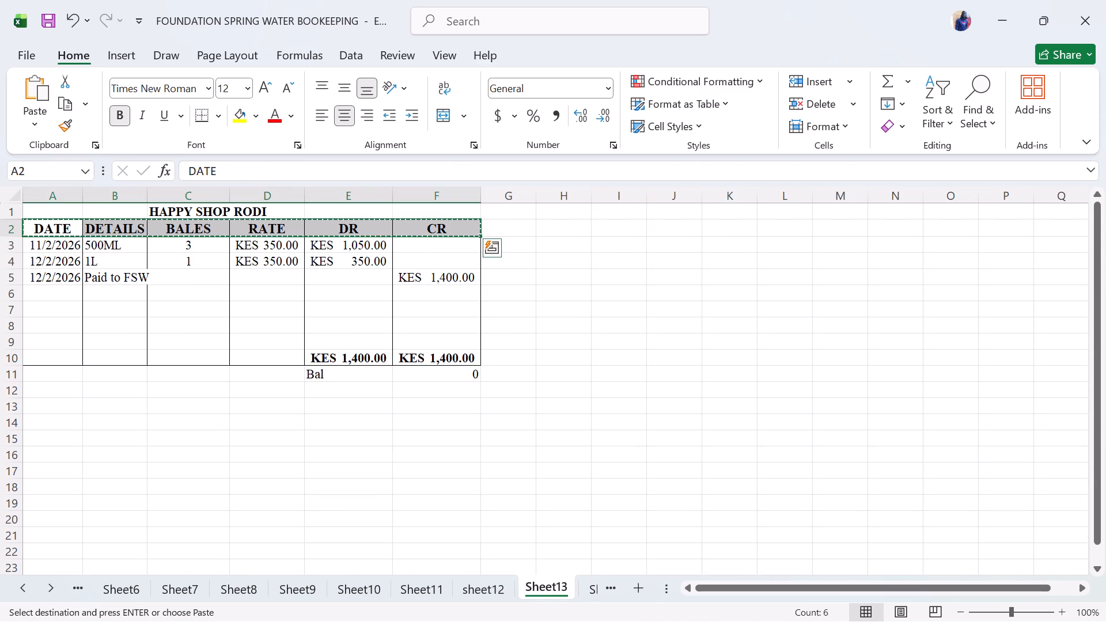
click(594, 593)
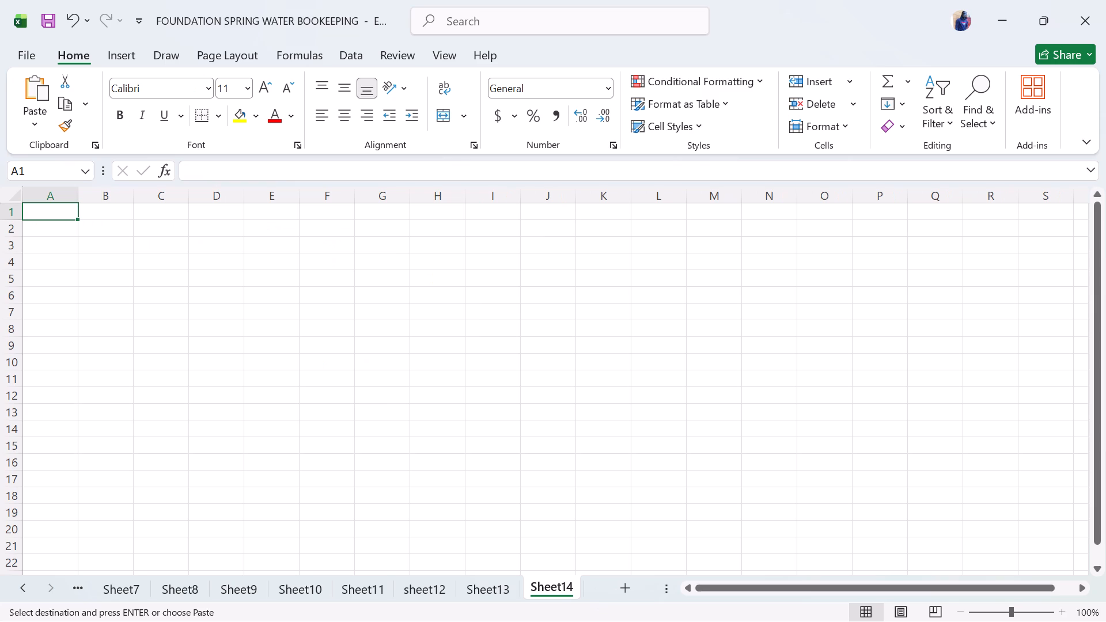
drag(30, 229, 214, 234)
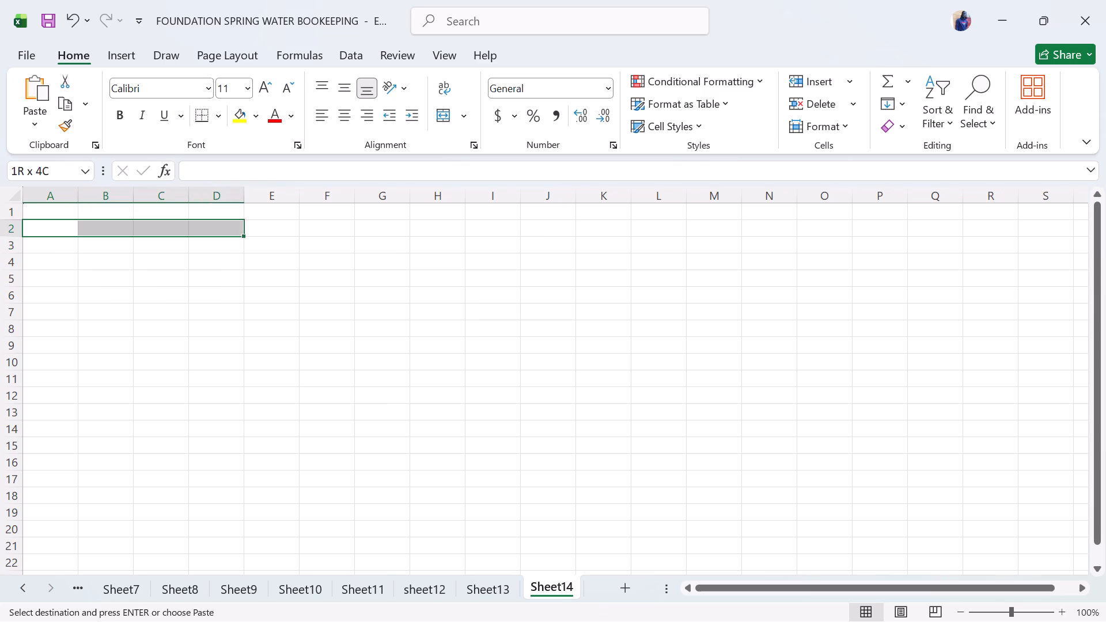
drag(214, 234, 452, 233)
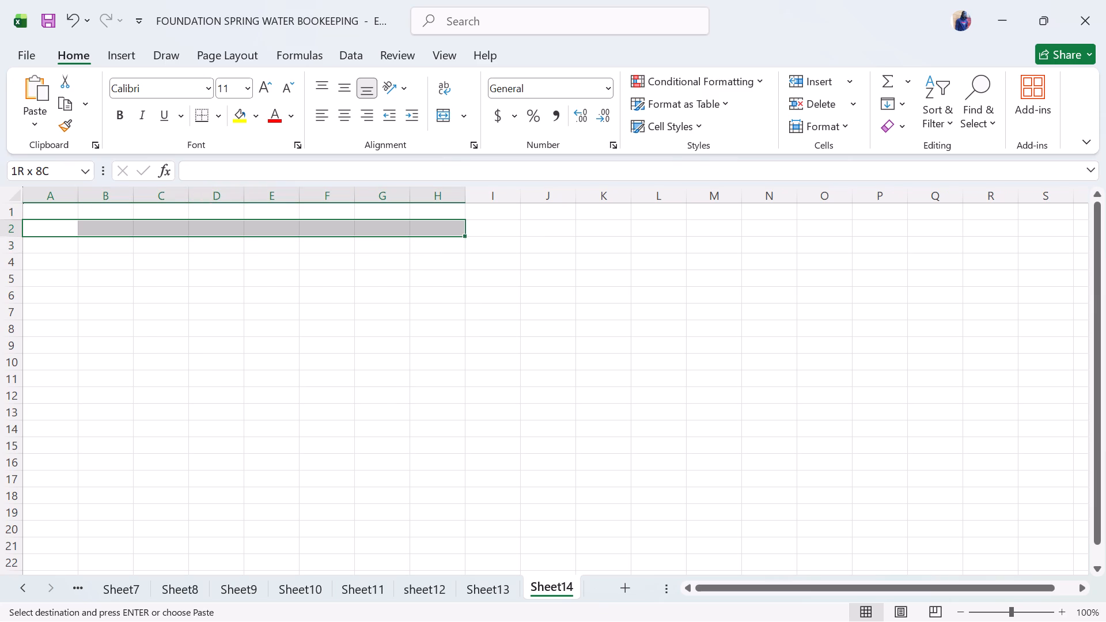
drag(452, 233, 489, 223)
key(ctrl+v)
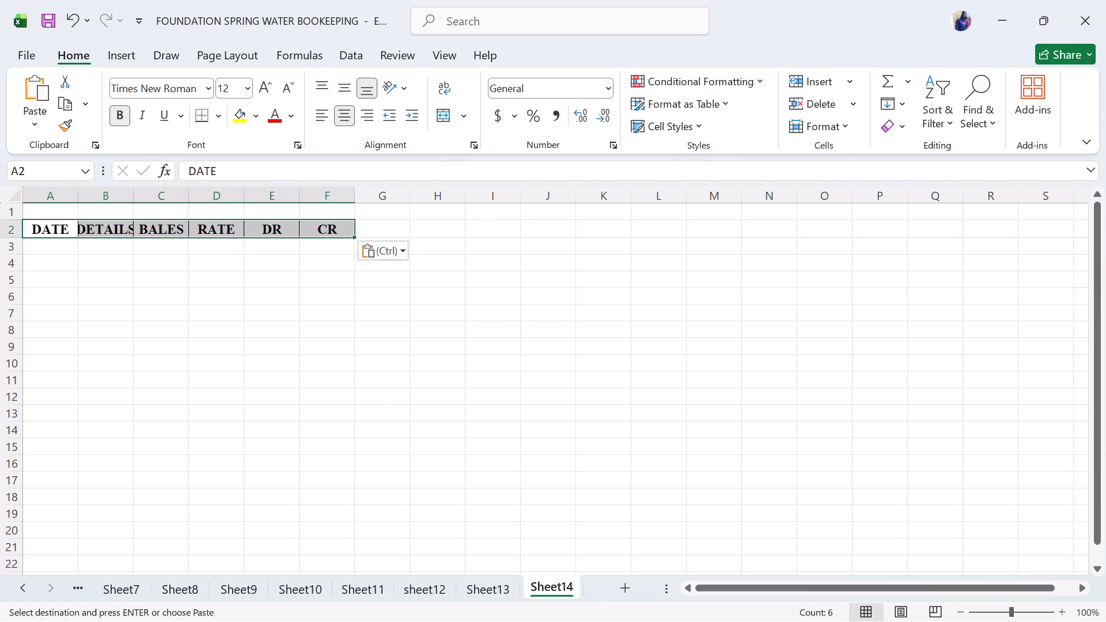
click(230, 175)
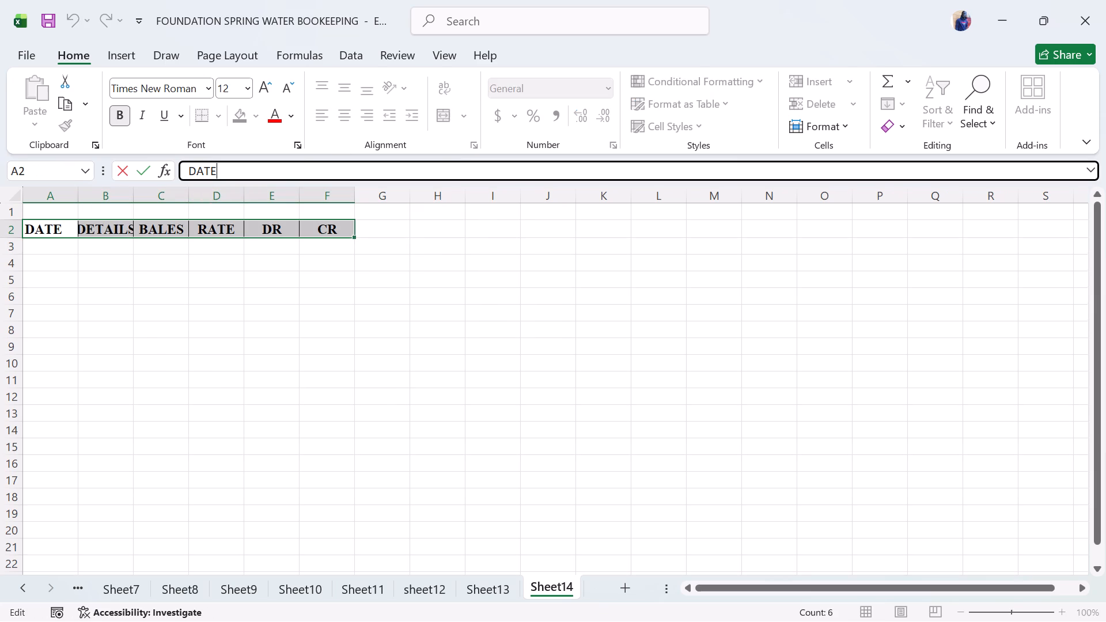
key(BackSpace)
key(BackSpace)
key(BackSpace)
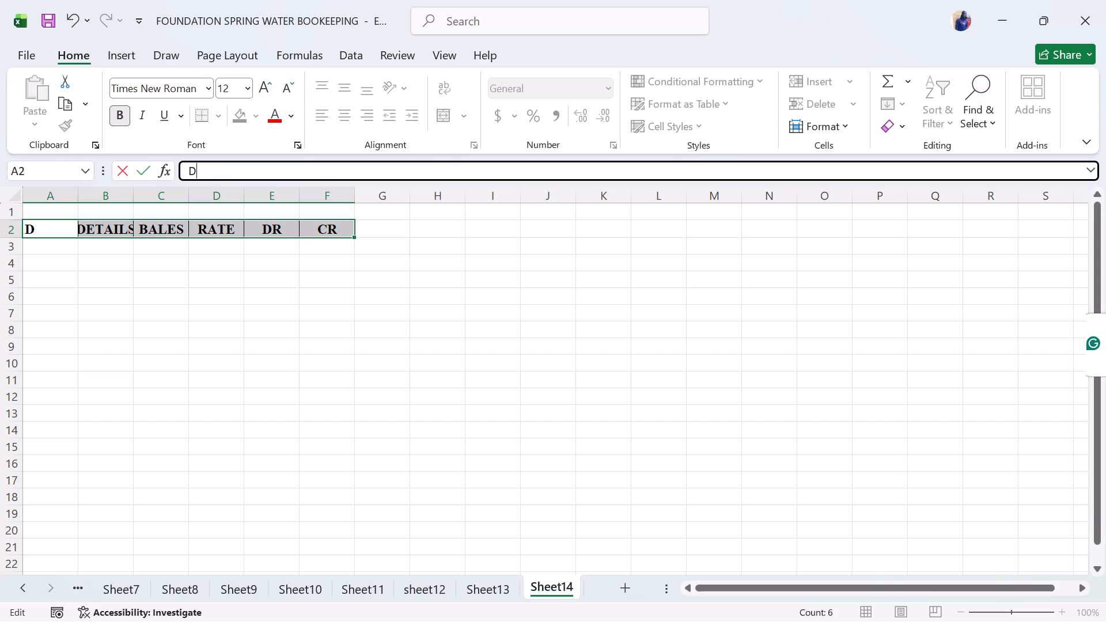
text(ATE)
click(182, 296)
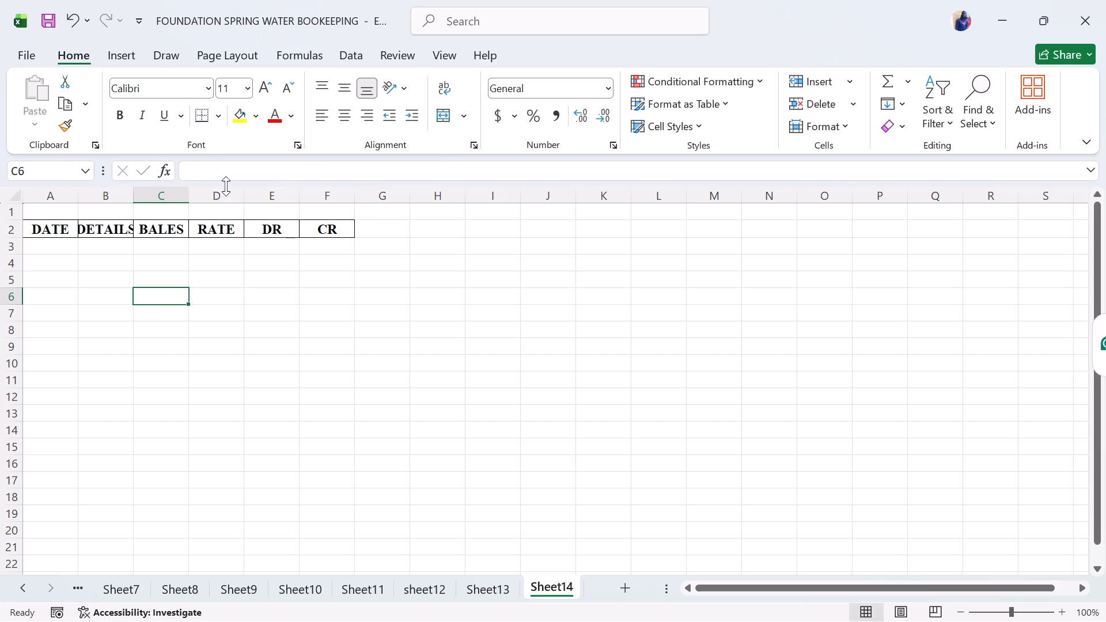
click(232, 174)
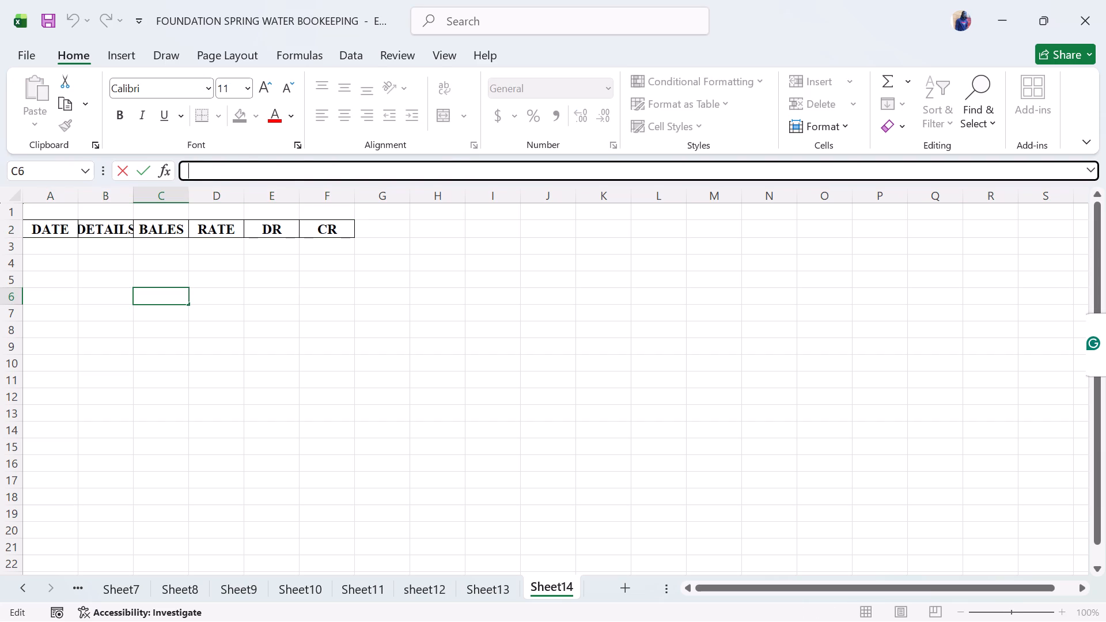
Enter the account title RGM OFFICE HOMABAY in cell C1 of Sheet14, above the header row.
click(160, 203)
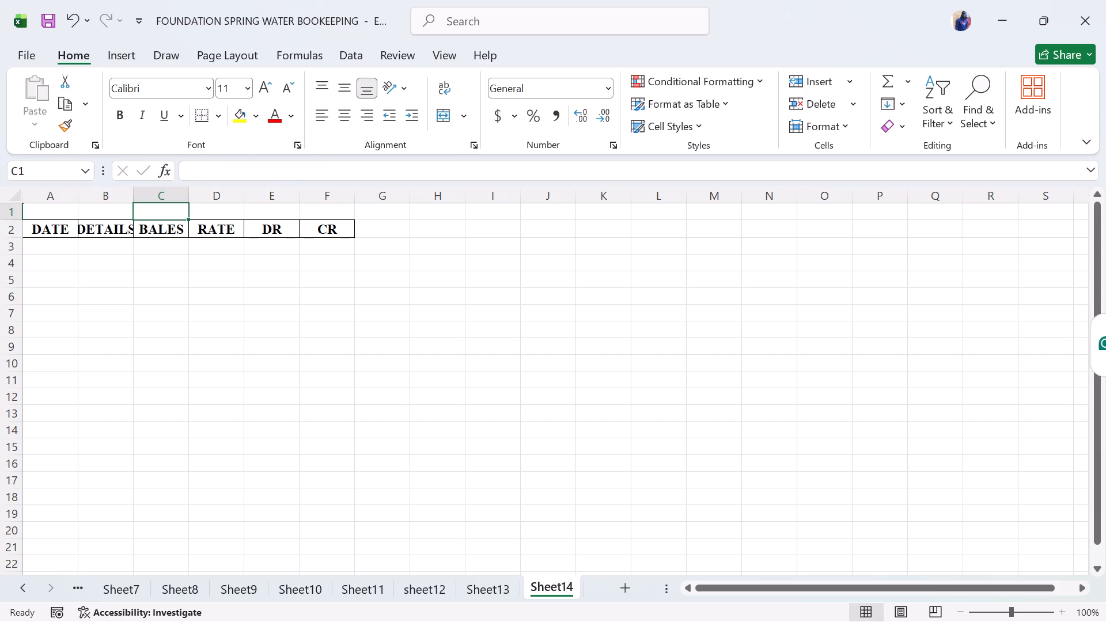
click(226, 176)
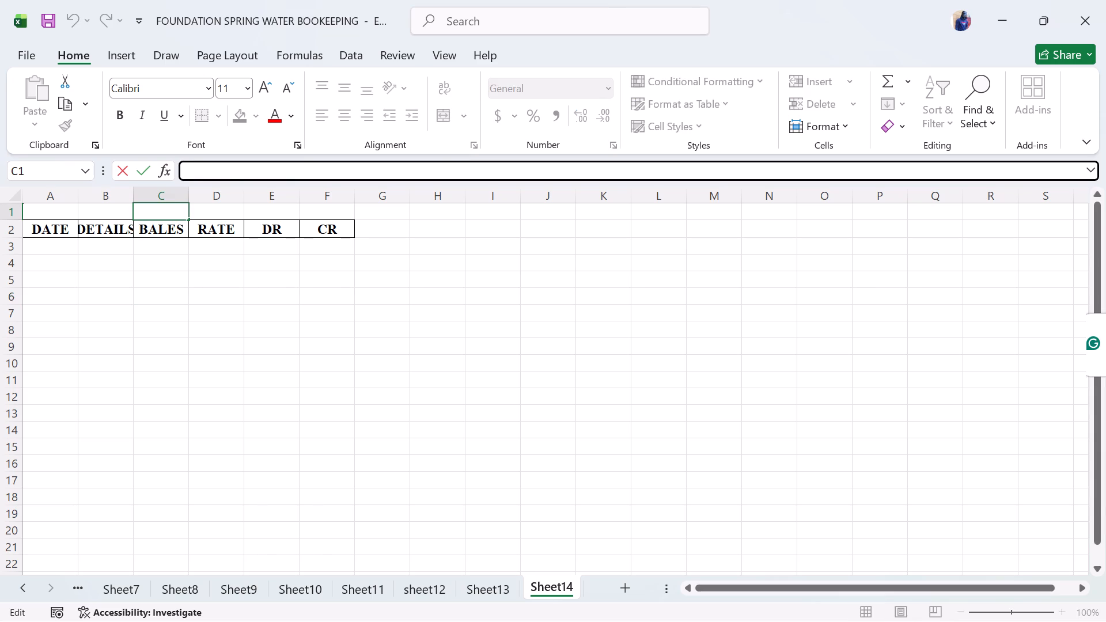
text(RGM OFFICE HOMABAY)
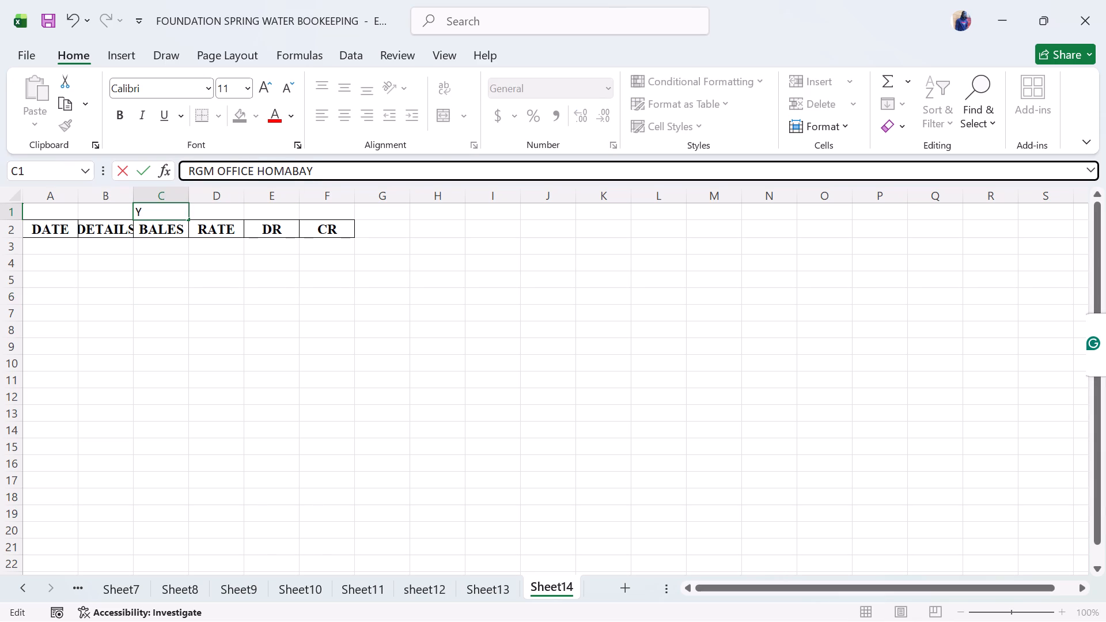
click(257, 266)
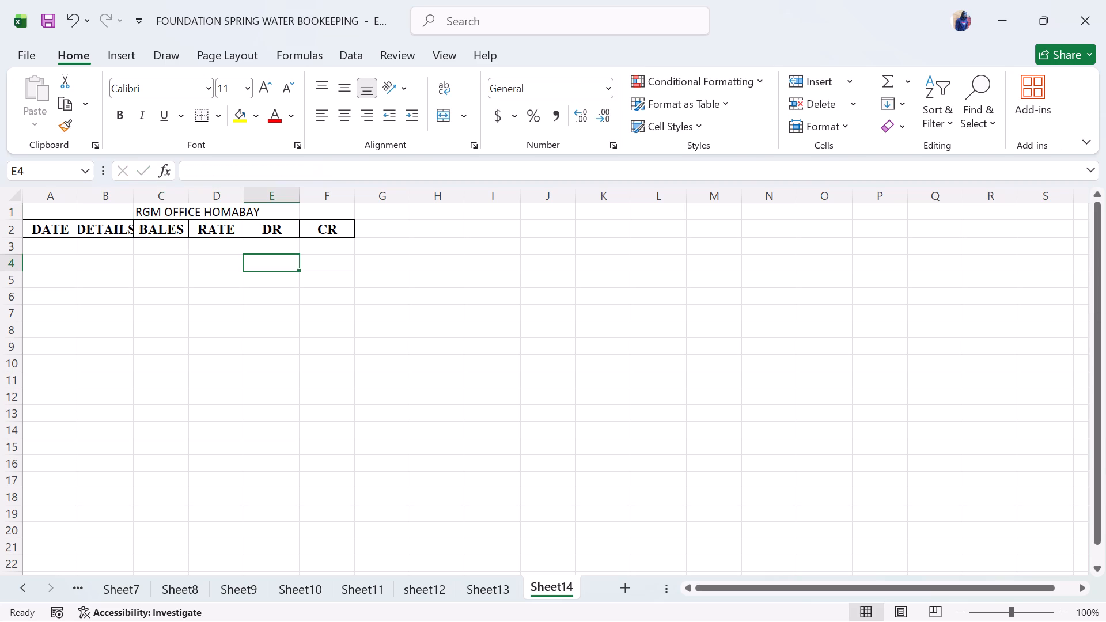
Enter the first transaction date 11/2/2026 in cell A3 of the RGM Office account.
click(152, 261)
click(68, 244)
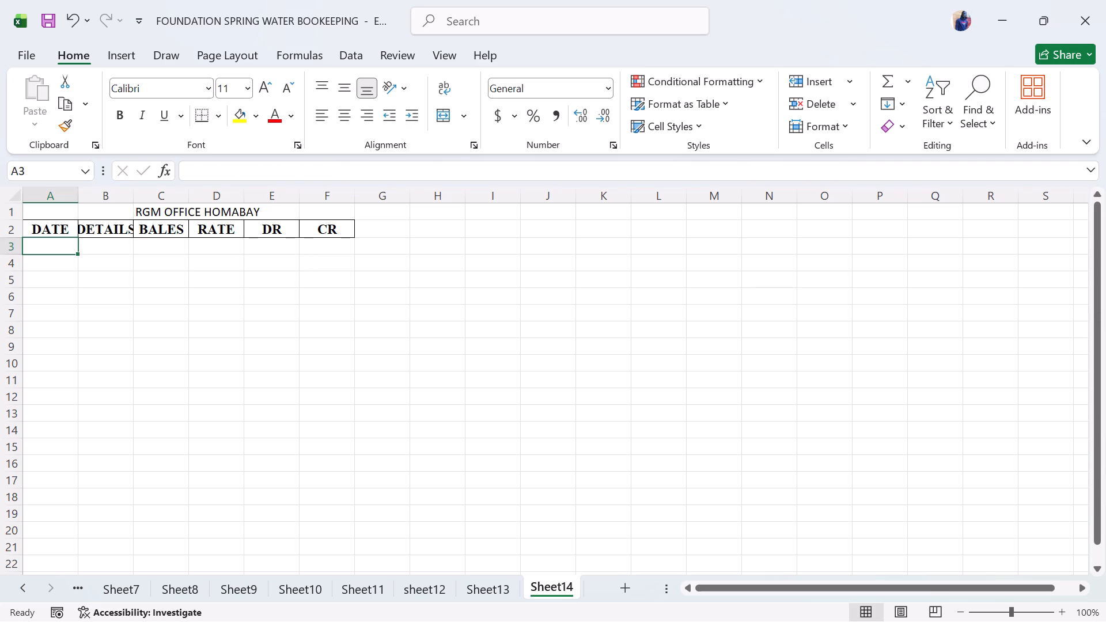
click(61, 249)
text(12)
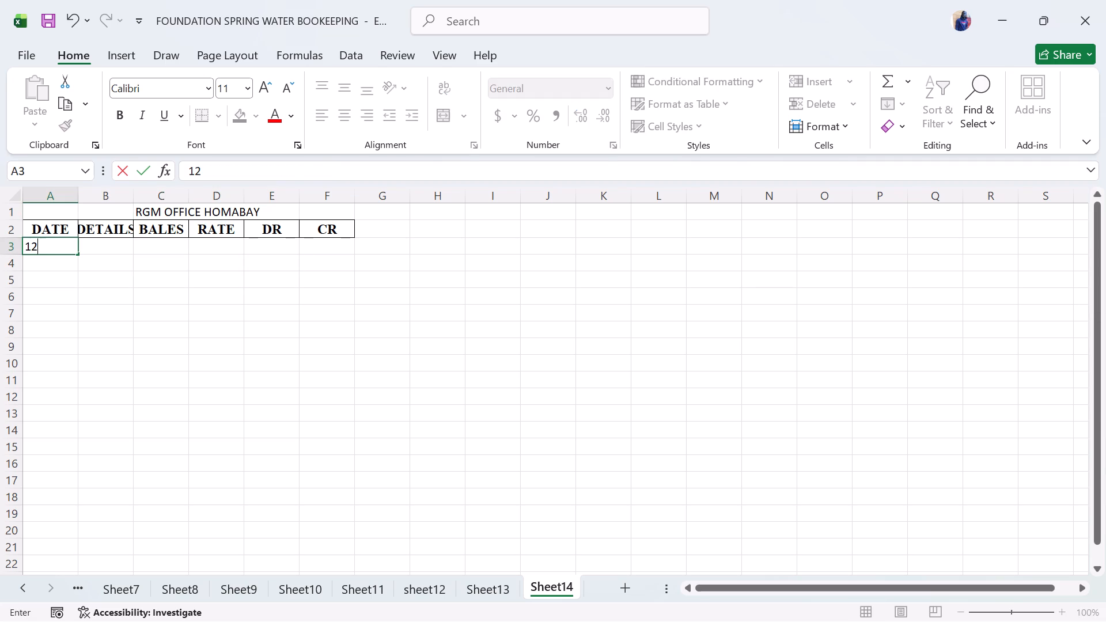
key(BackSpace)
key(BackSpace)
text(11/1)
key(BackSpace)
text(2/2026)
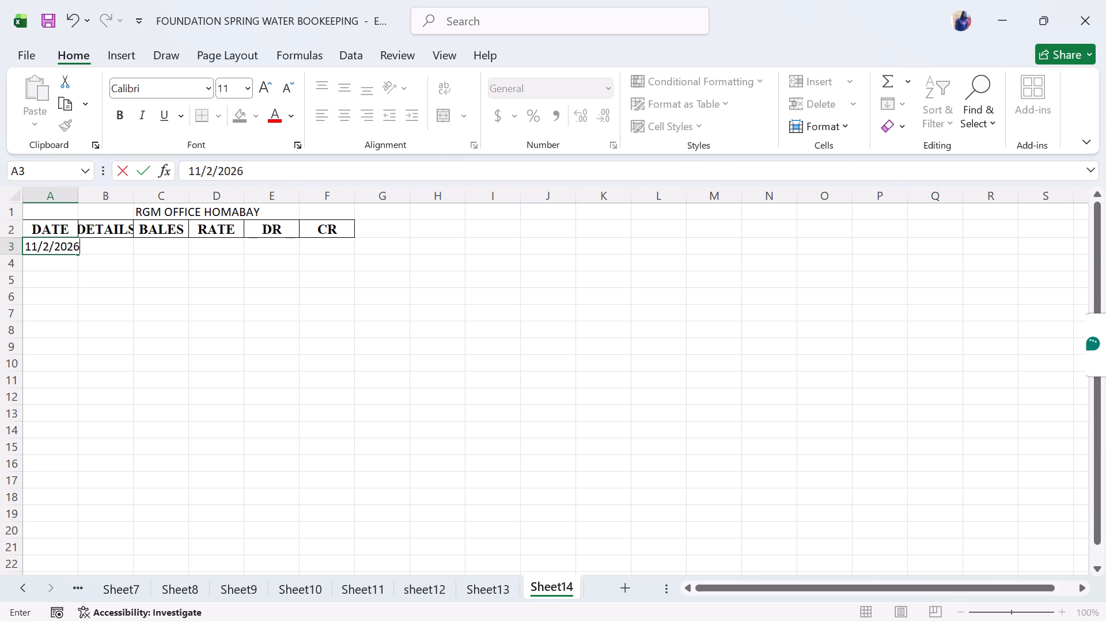
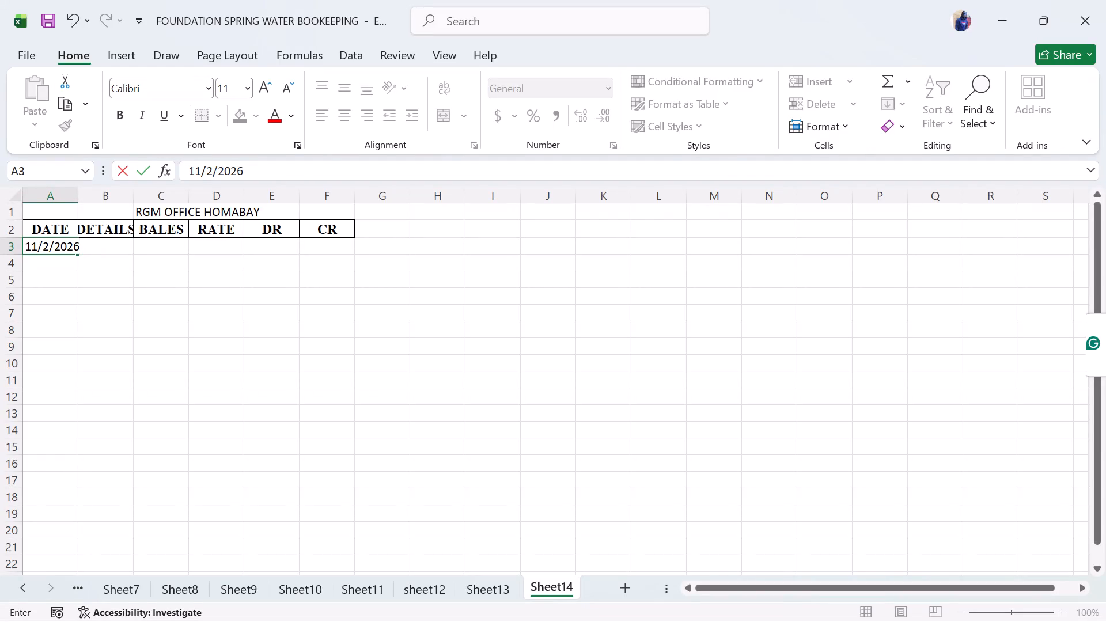
AutoFit the width of column A to its date entries on the RGM Office sheet.
drag(62, 229, 74, 348)
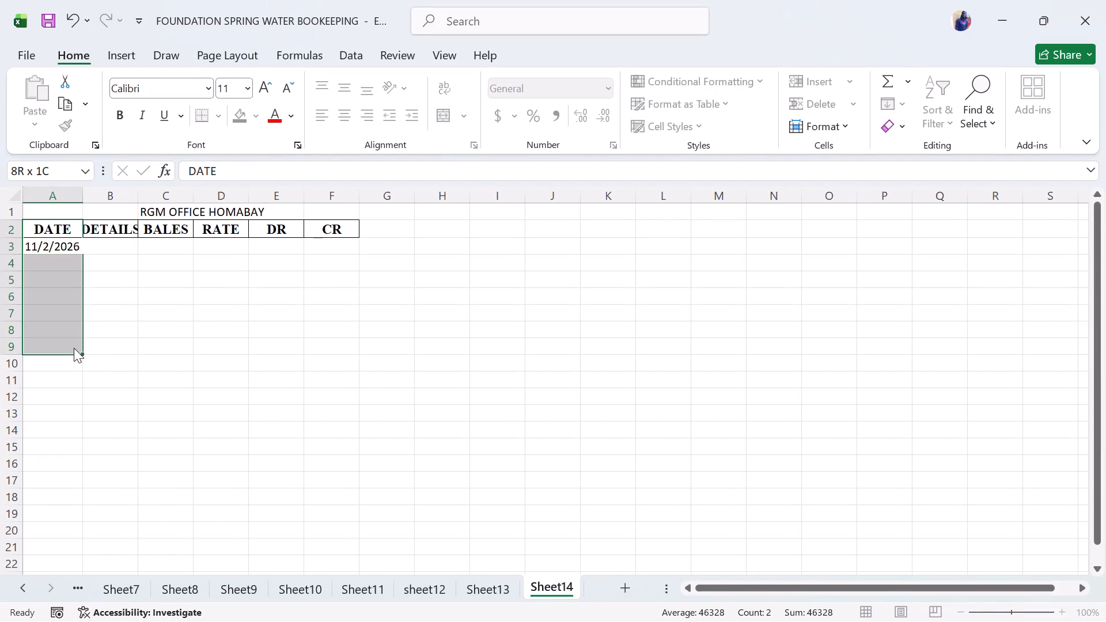
drag(74, 348, 73, 350)
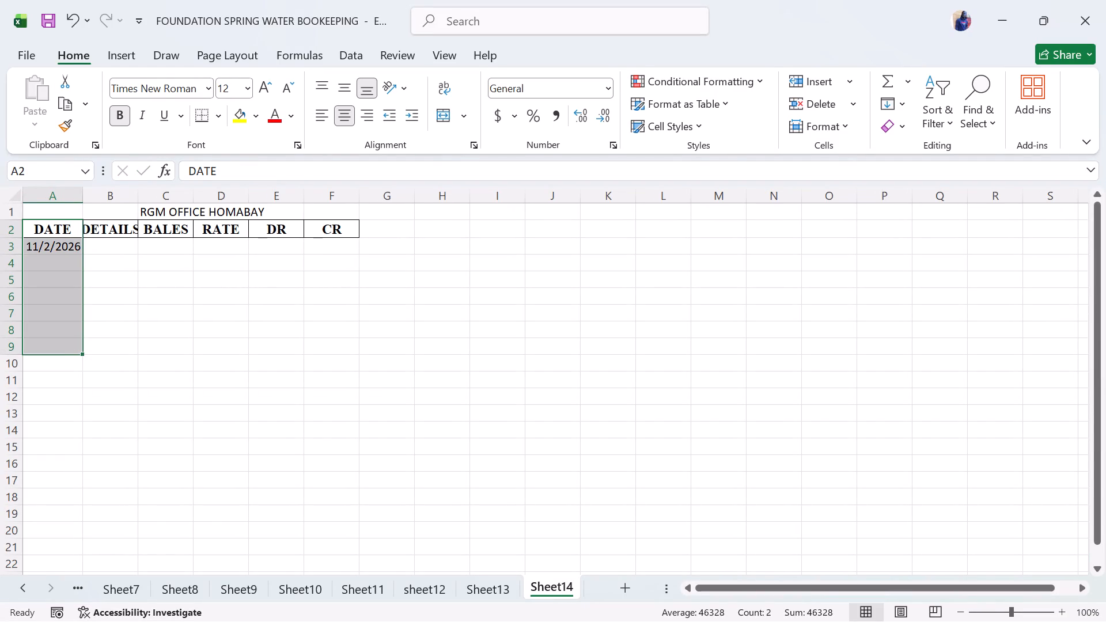
double_click(83, 198)
double_click(83, 198)
double_click(83, 198)
click(101, 304)
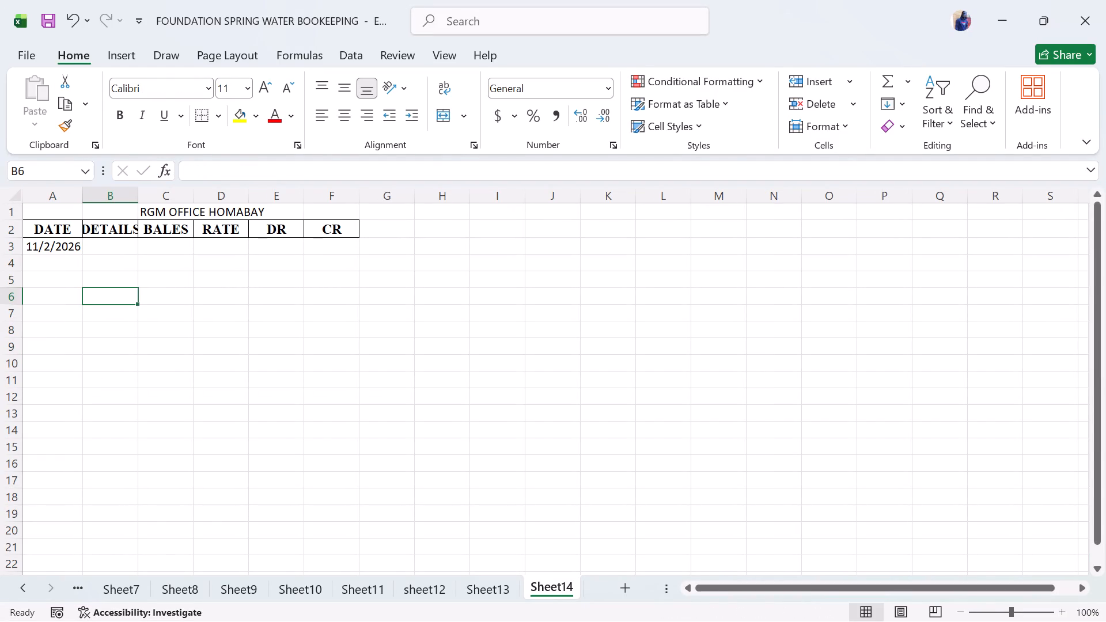
Apply a right border to the DATE and DETAILS columns, ranges A2:A11 and B2:B11.
drag(60, 230, 63, 247)
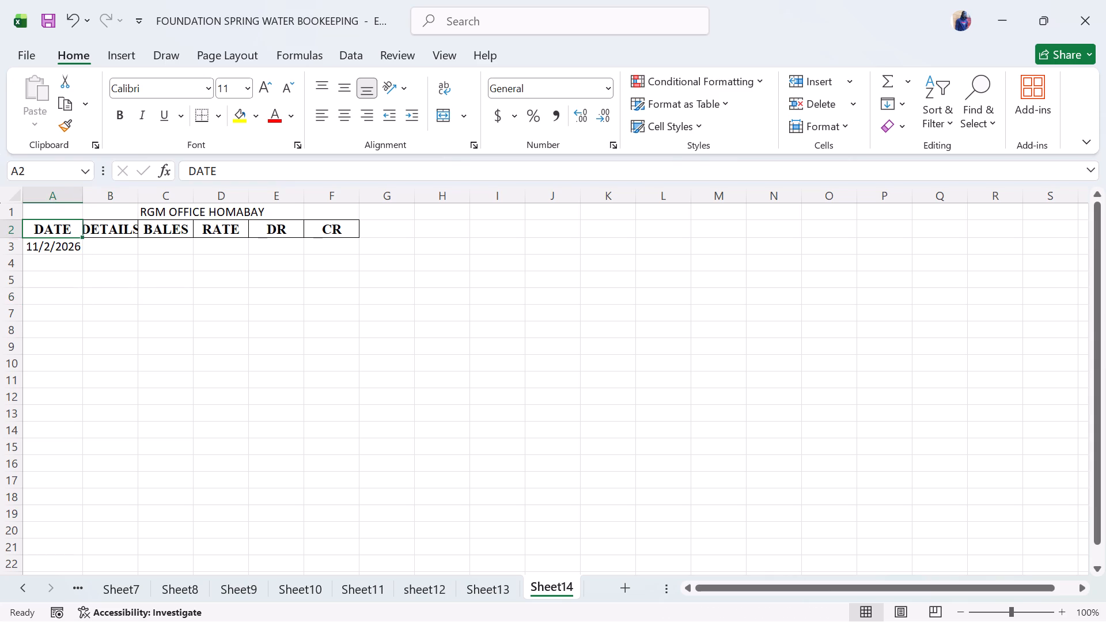
drag(63, 247, 66, 383)
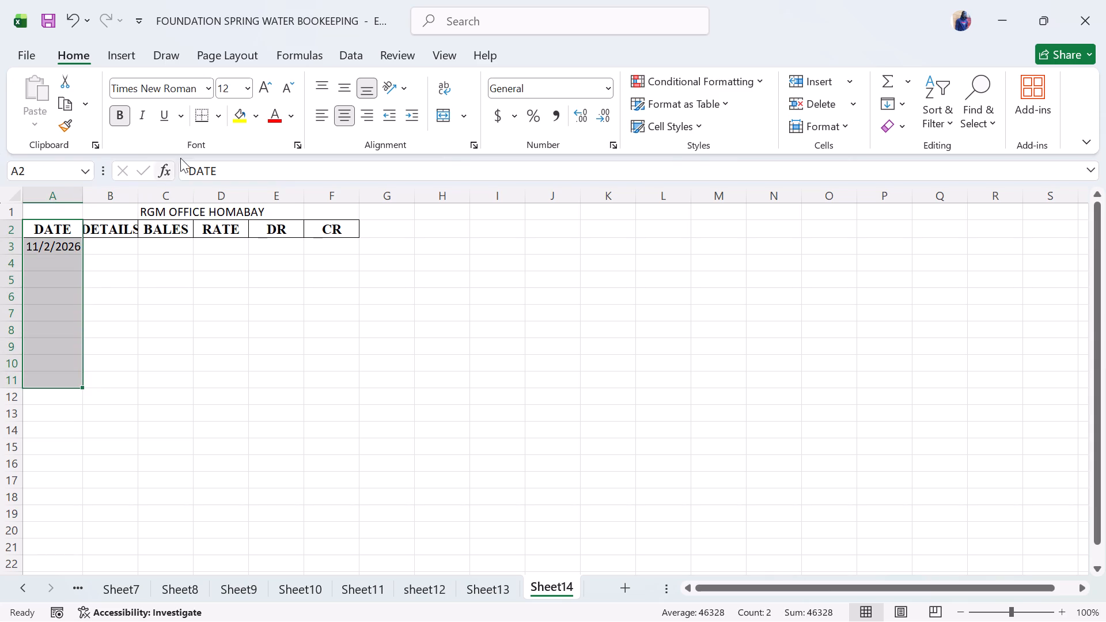
click(220, 113)
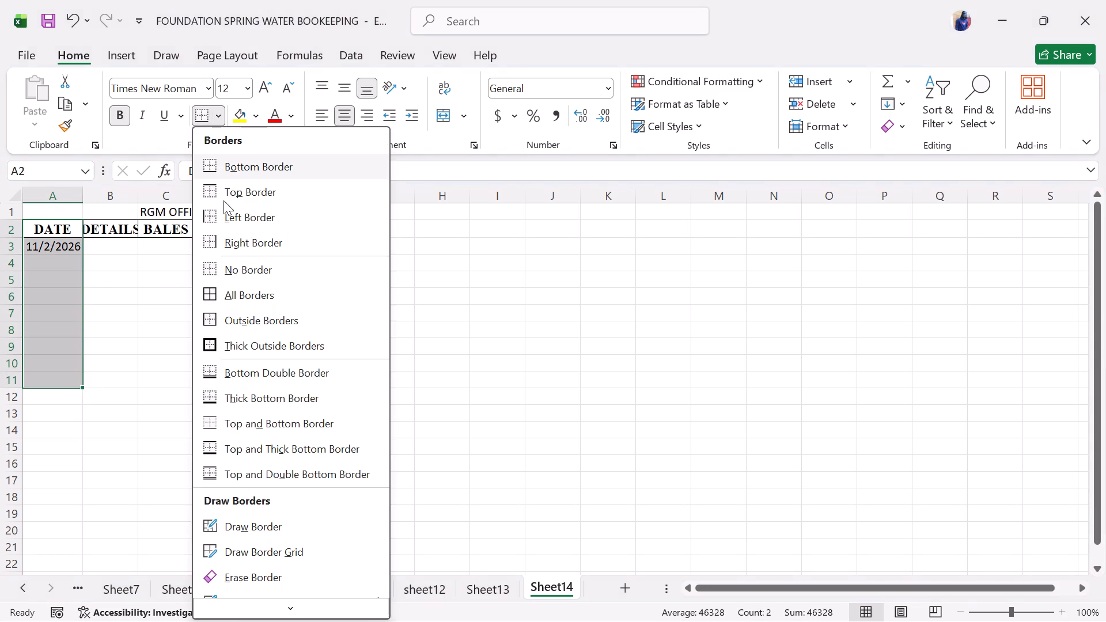
click(228, 237)
drag(115, 233, 104, 389)
click(120, 313)
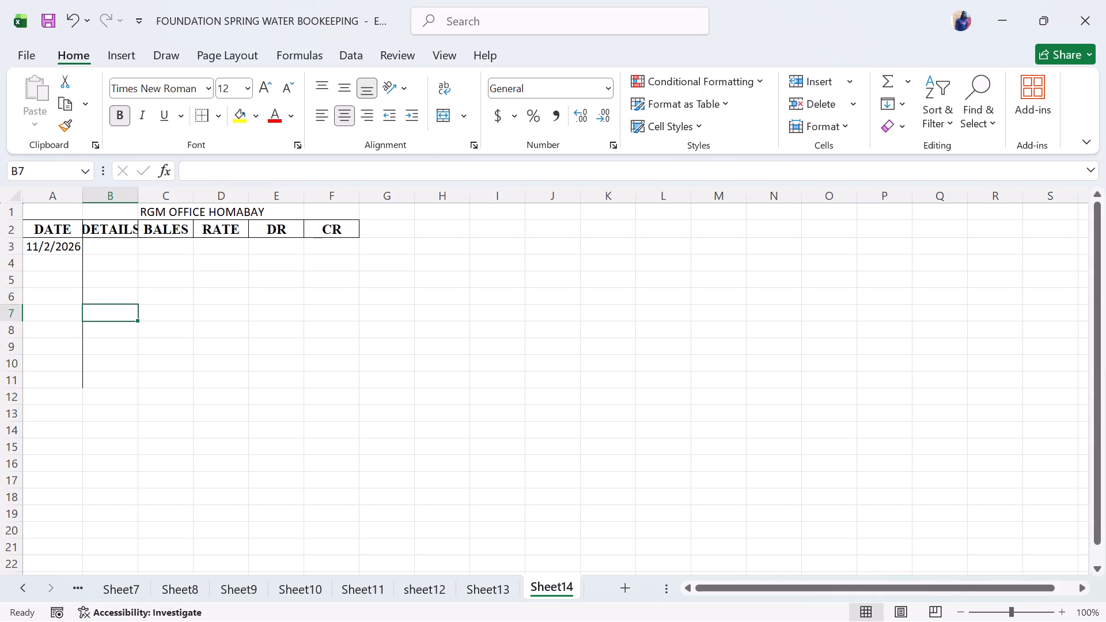
drag(119, 229, 118, 377)
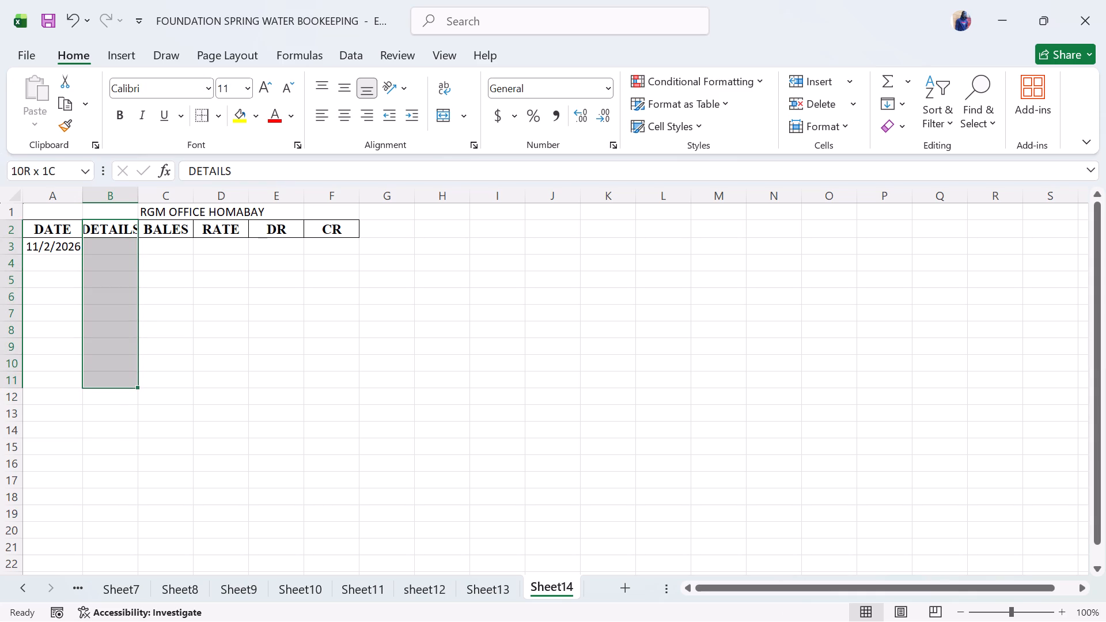
drag(118, 377, 116, 378)
click(204, 115)
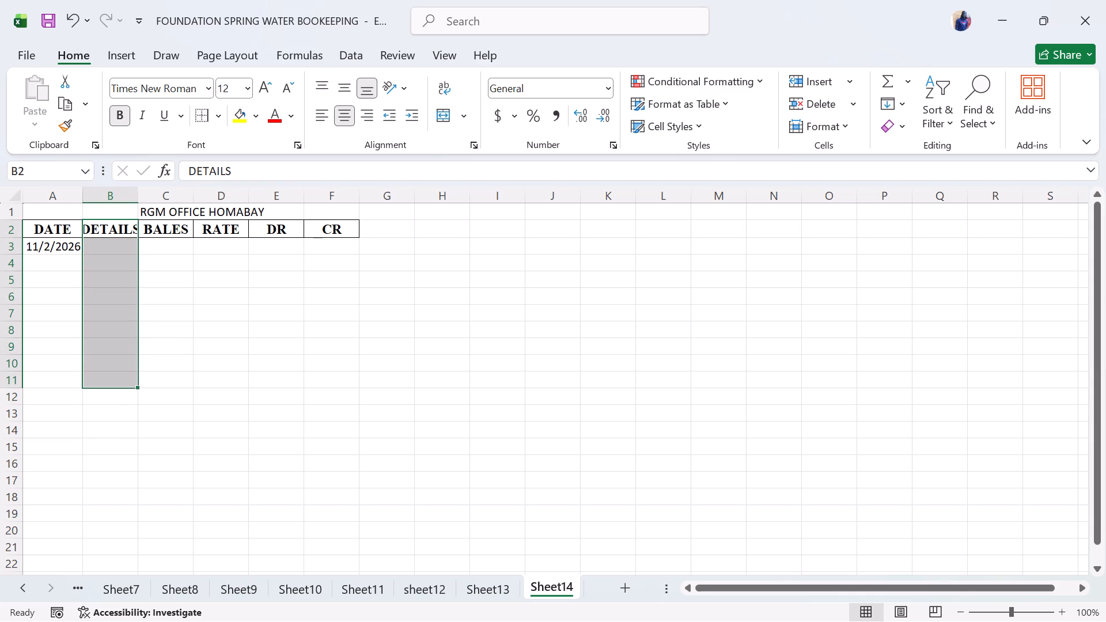
AutoFit the width of column B to the DETAILS heading.
double_click(137, 190)
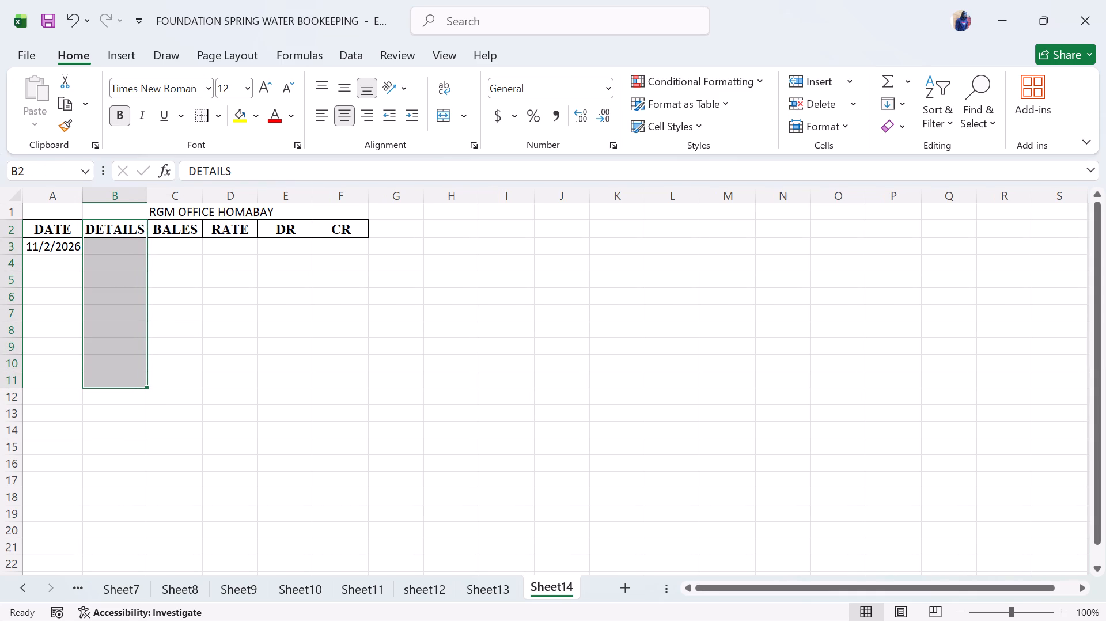
Apply the same right border to the BALES, RATE, DR and CR columns, each from row 2 to row 11.
click(184, 235)
drag(187, 229, 186, 268)
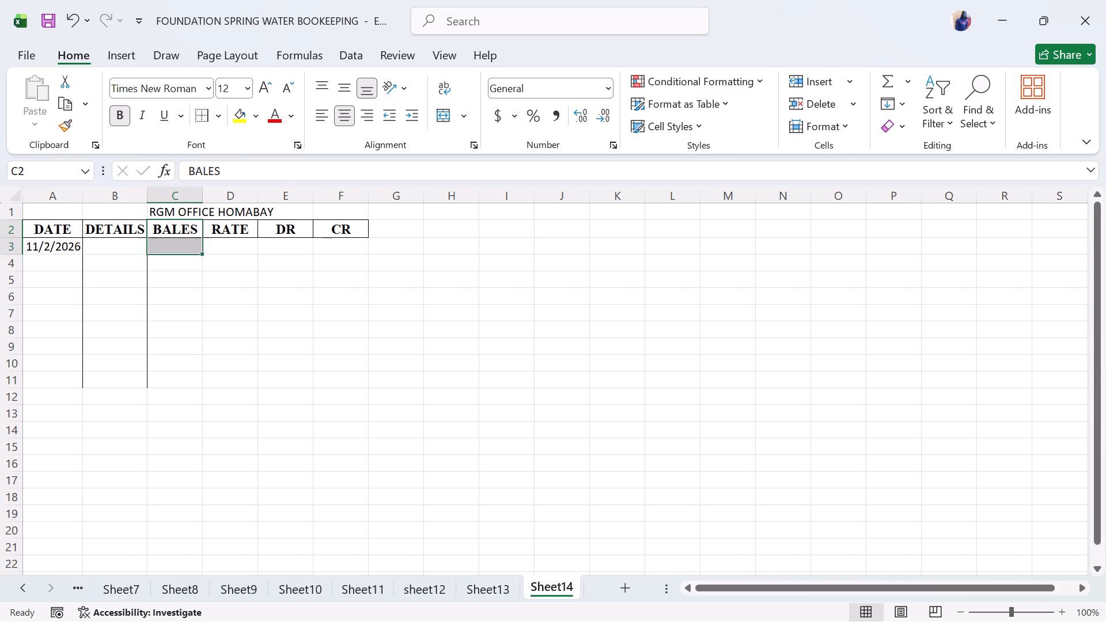
drag(186, 268, 183, 385)
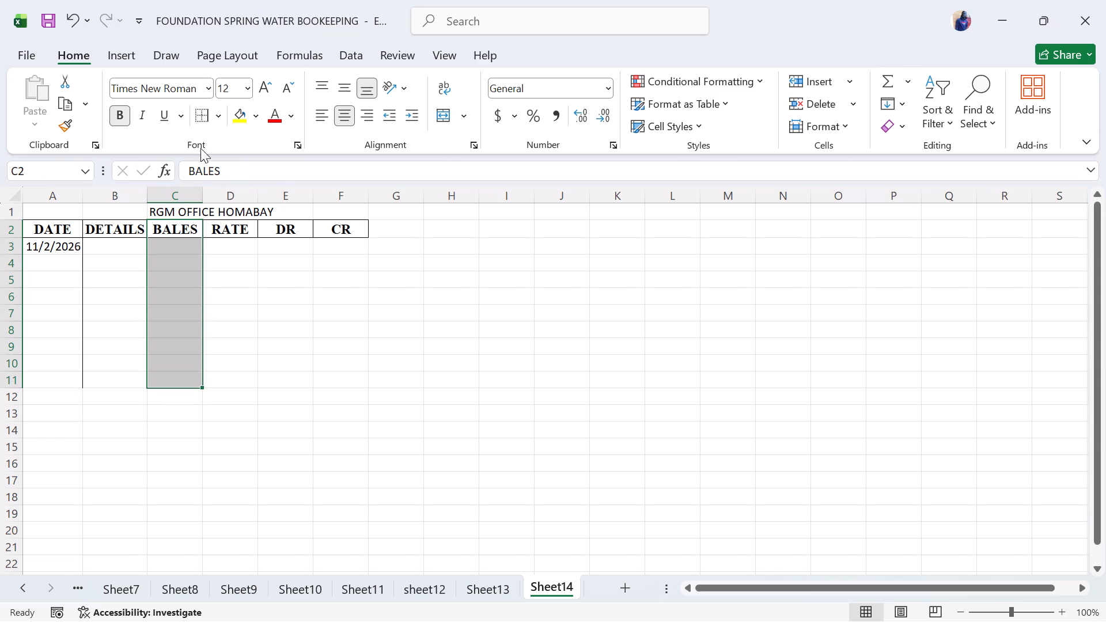
click(199, 116)
drag(220, 232, 226, 377)
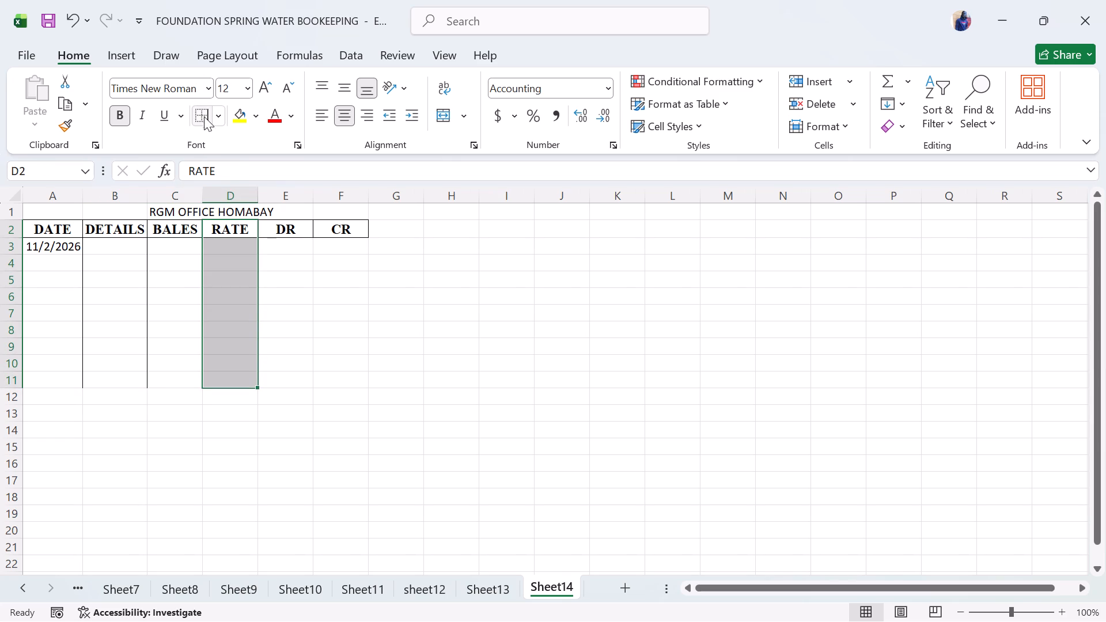
click(203, 114)
drag(296, 225, 284, 352)
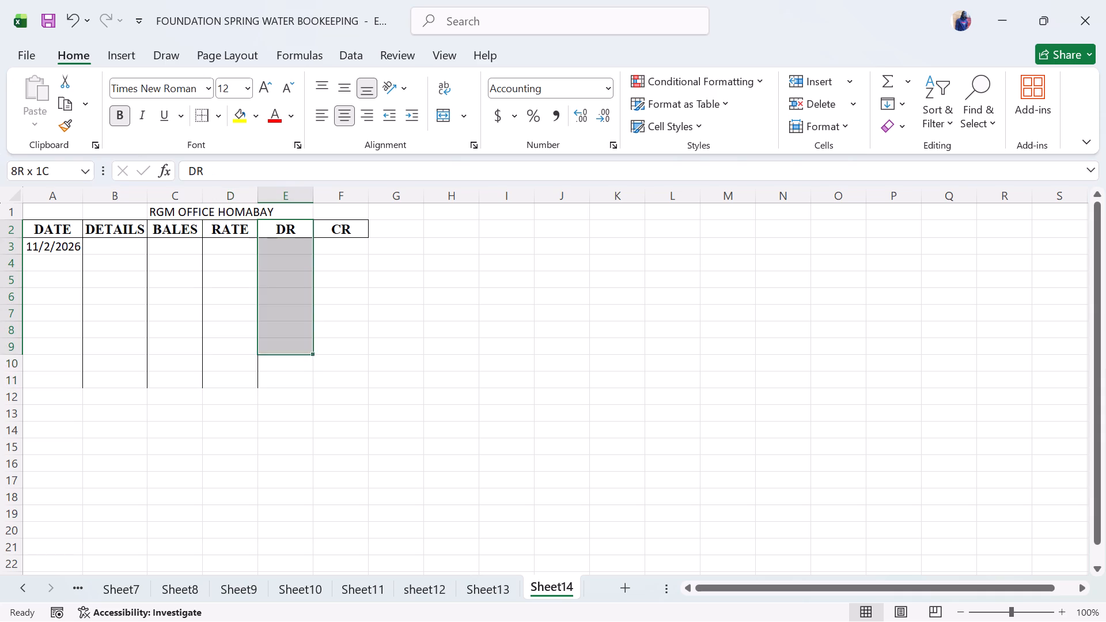
drag(284, 352, 287, 381)
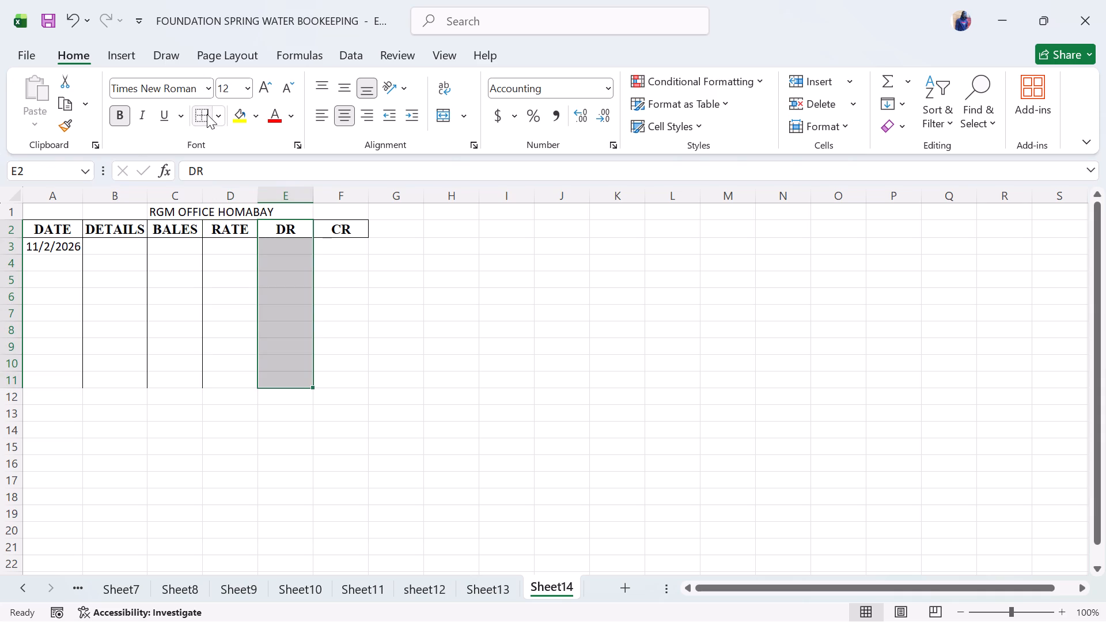
click(207, 114)
drag(343, 230, 338, 362)
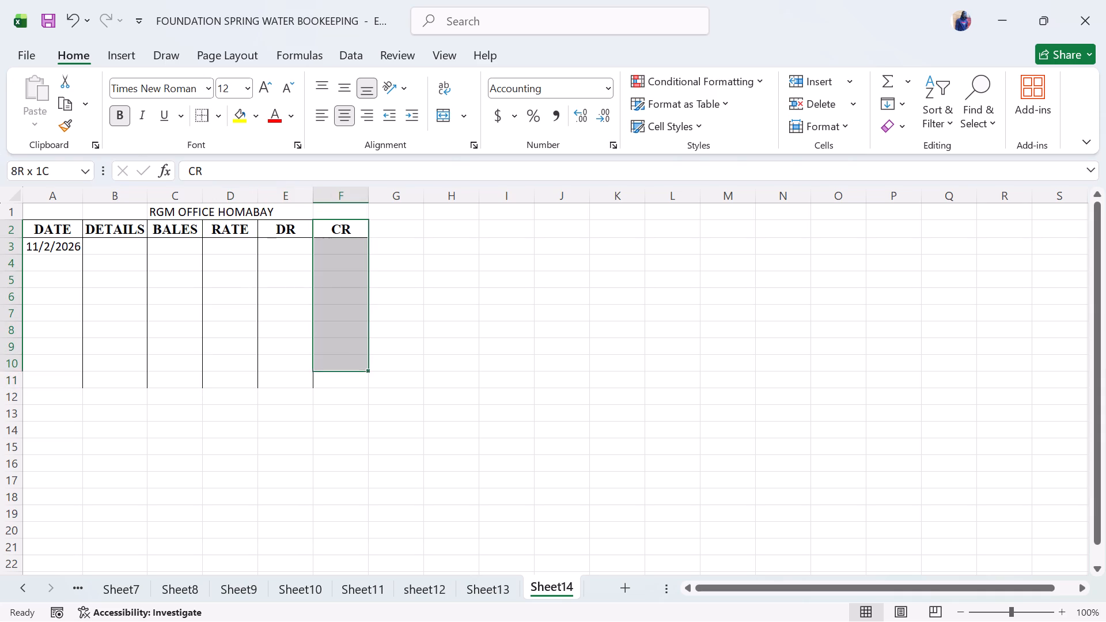
drag(338, 362, 338, 380)
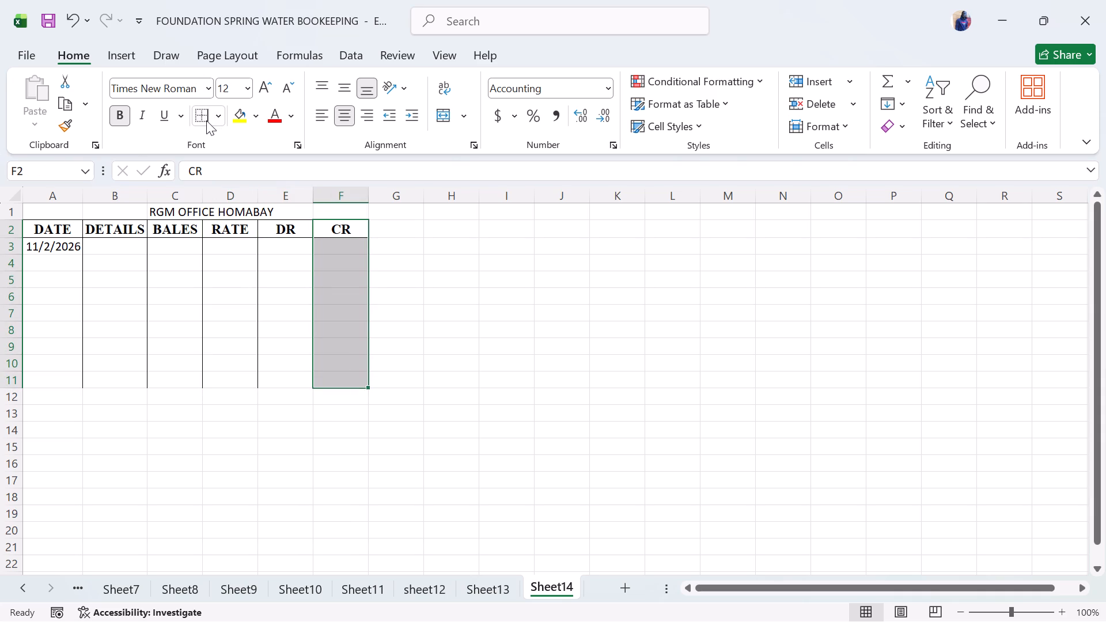
click(206, 120)
Make the account title RGM OFFICE HOMABAY in C1:E1 bold.
drag(148, 215, 285, 209)
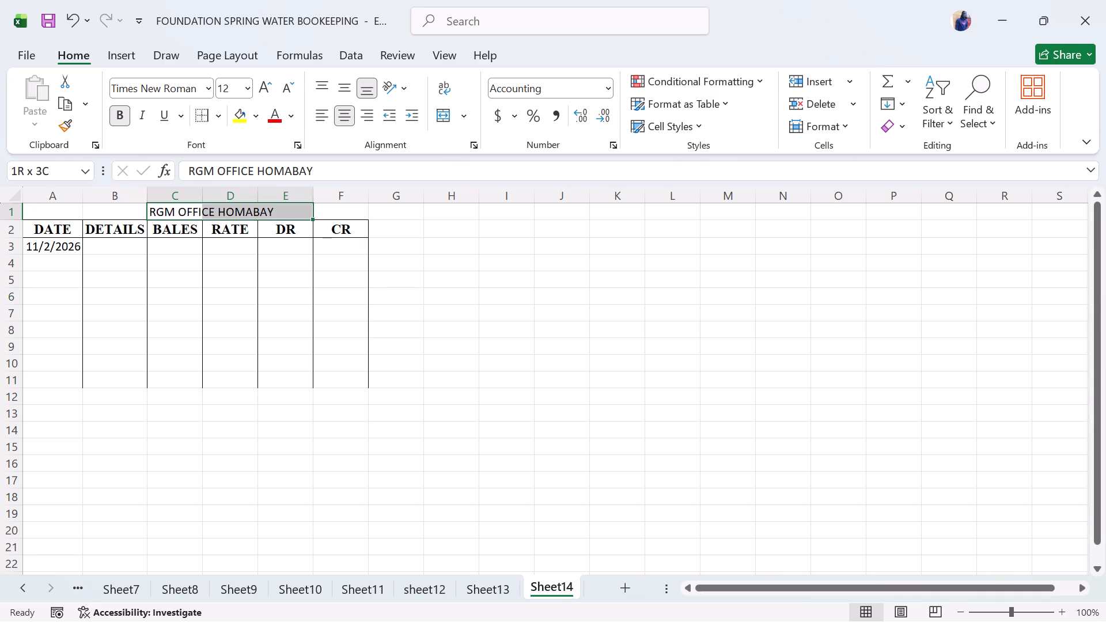
drag(285, 209, 287, 210)
key(ctrl+b)
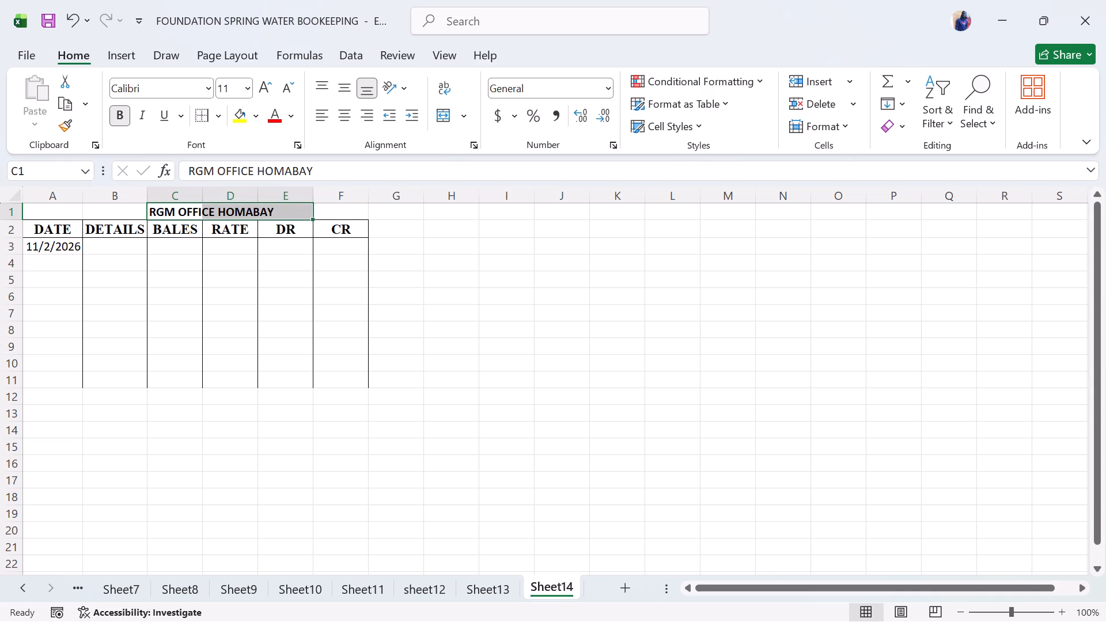
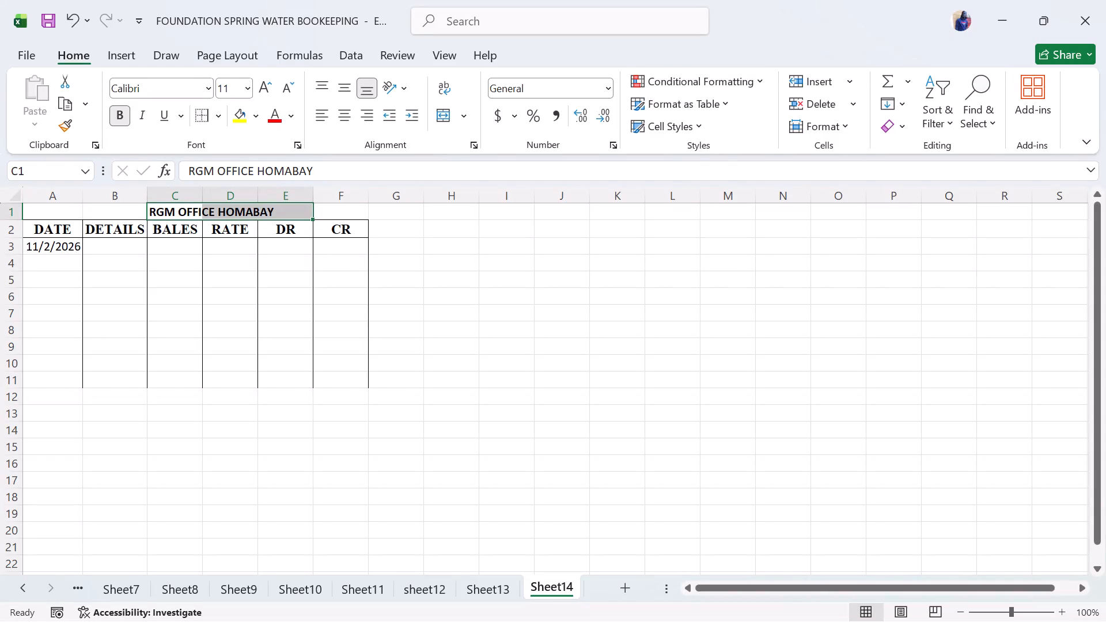
Fill in the 11/2/2026 entry in row 3 with details 500ML, 1 bale, rate 350 and DR 350.
click(107, 251)
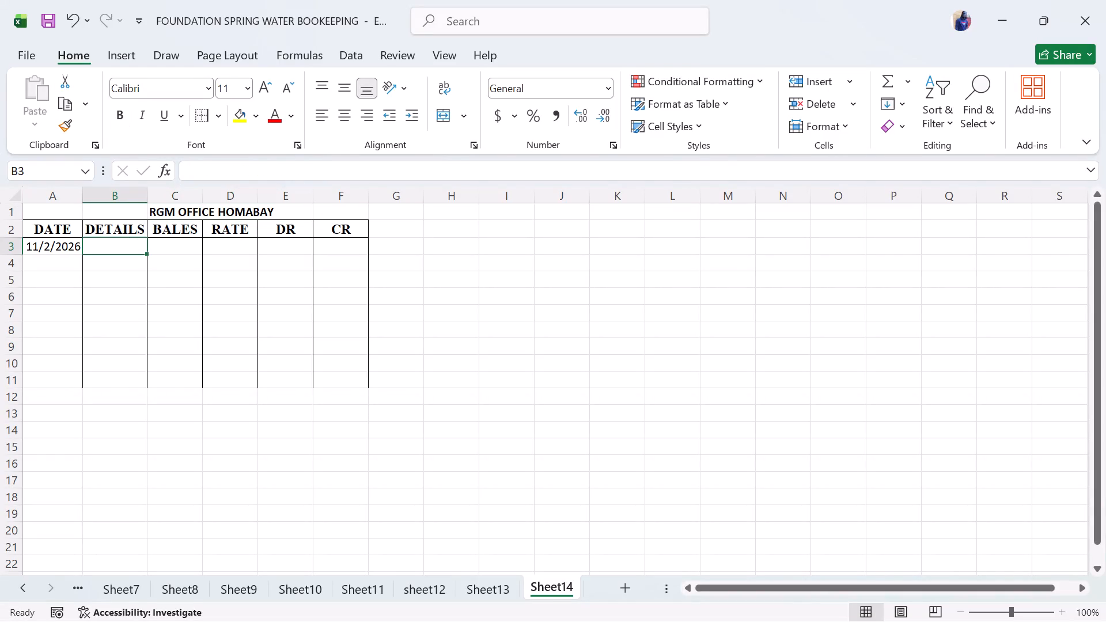
text(500ML)
click(167, 246)
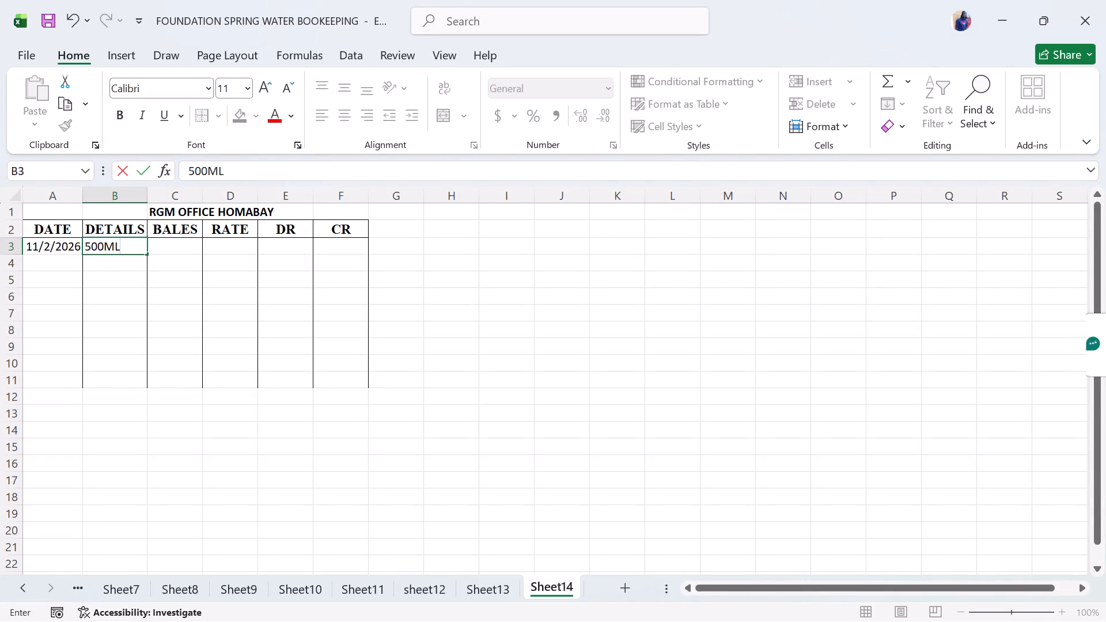
key(1)
click(240, 247)
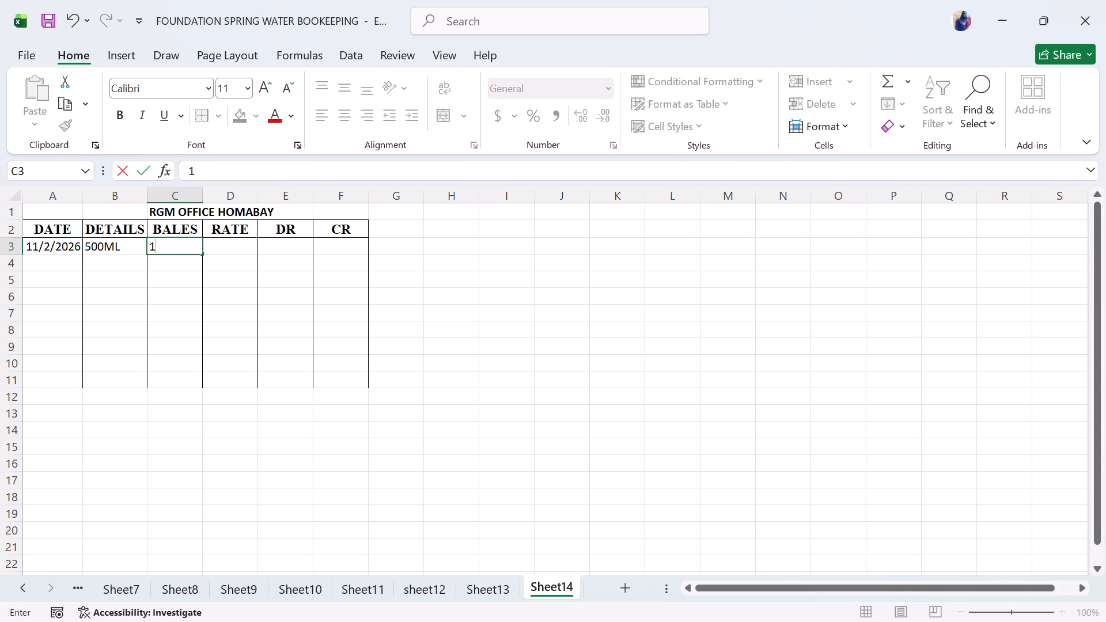
text(350)
click(285, 248)
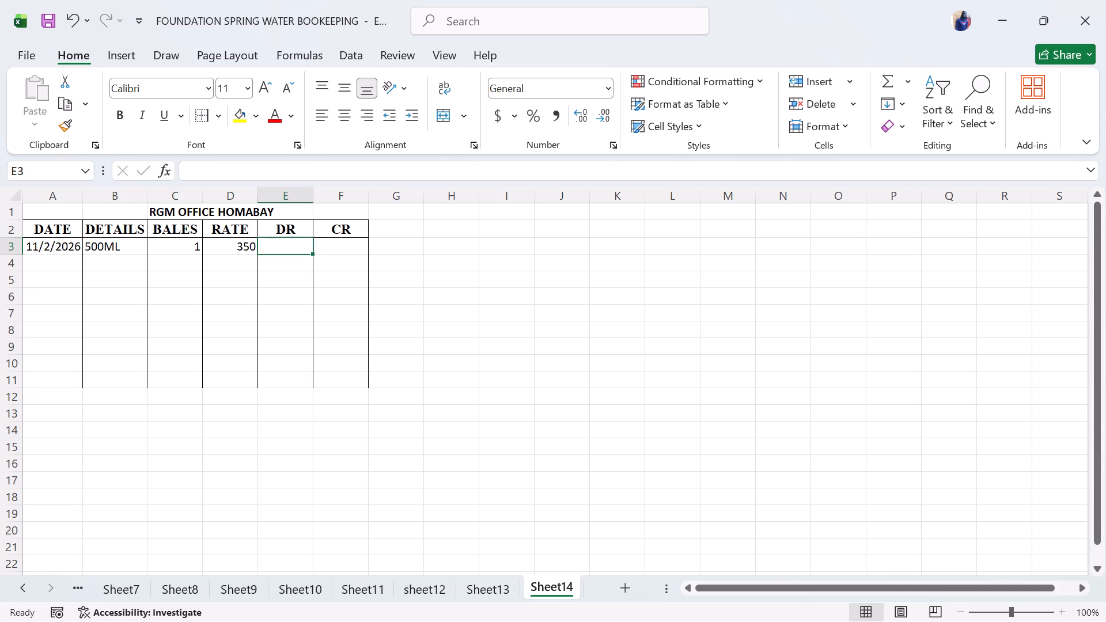
text(350)
click(332, 249)
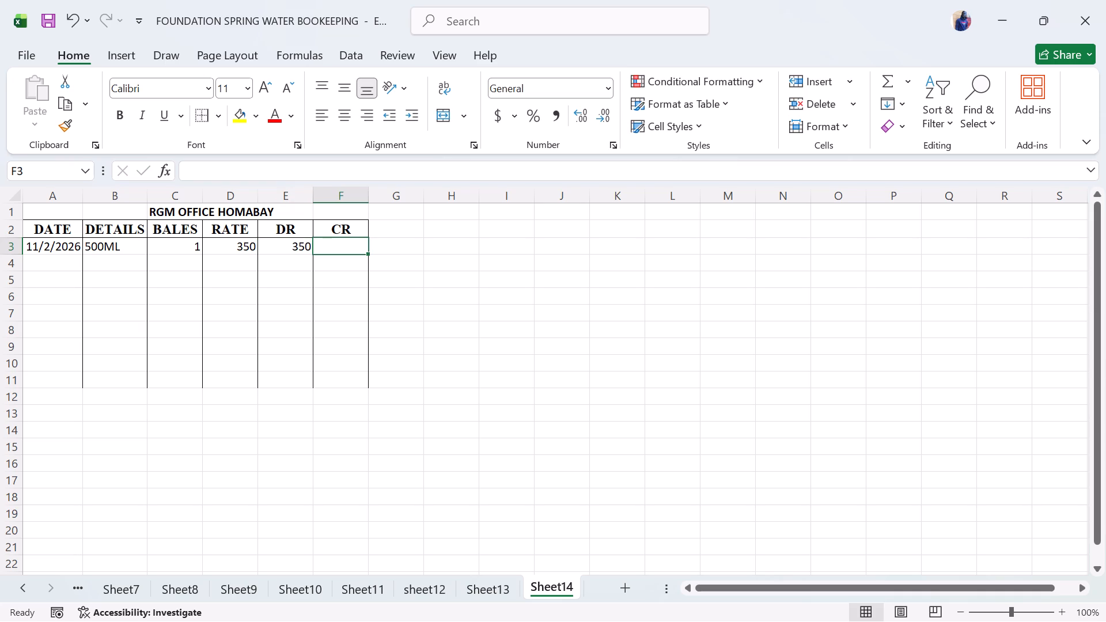
Start a payment entry in row 4 with the date 11/2/2026 and the details Paid to FSW.
click(58, 263)
text(11/2/2)
text(026)
click(101, 261)
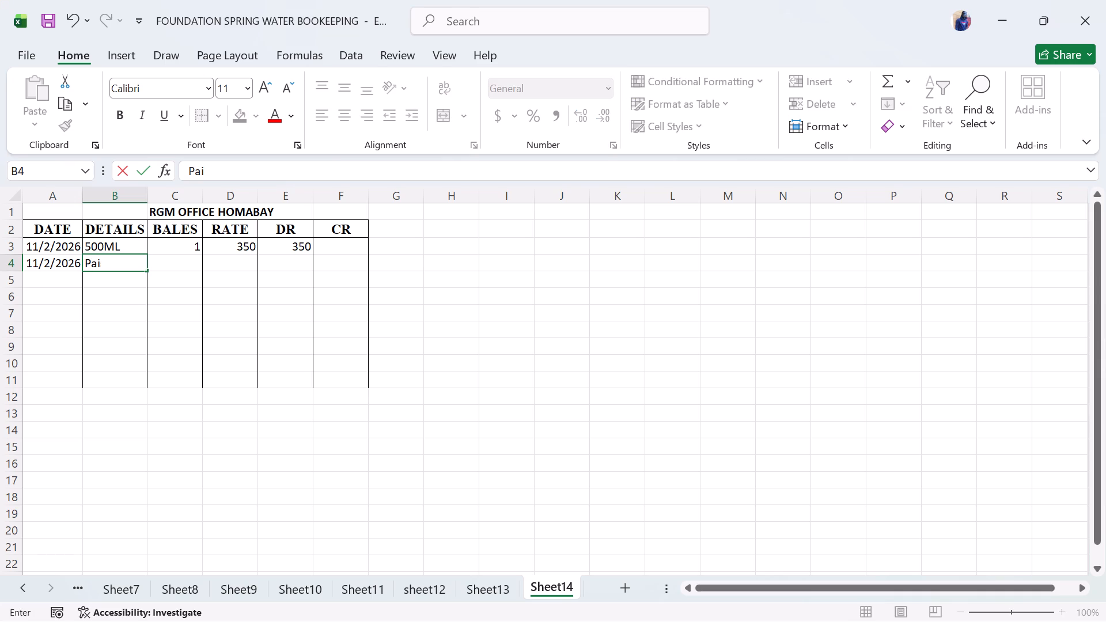
key(BackSpace)
key(BackSpace)
key(BackSpace)
key(BackSpace)
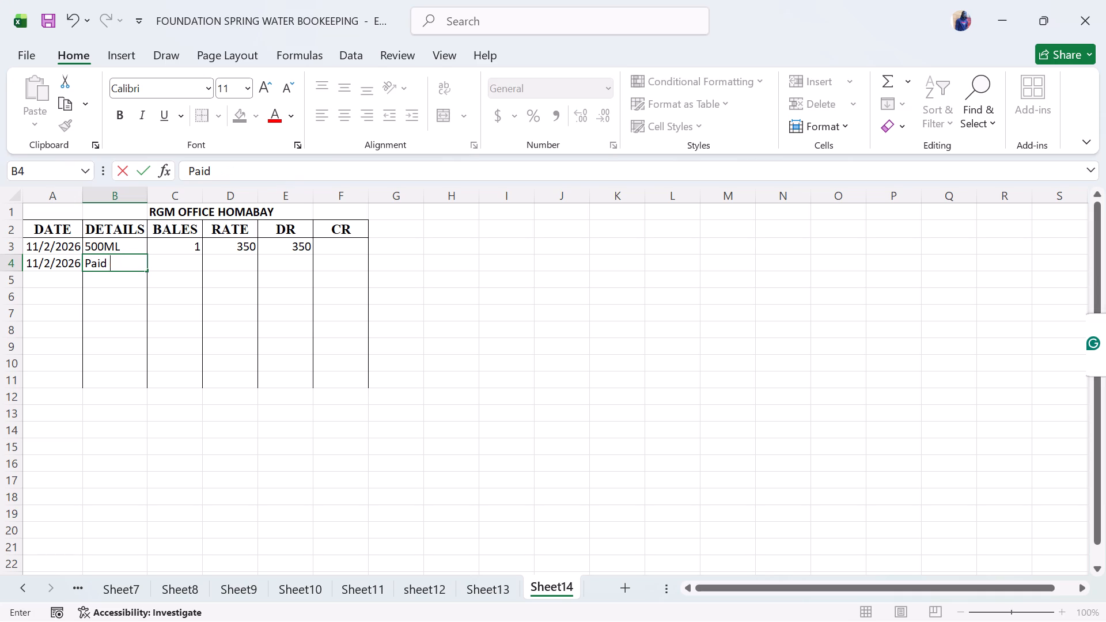
key(BackSpace)
key(BackSpace)
key(BackSpace)
key(BackSpace)
key(BackSpace)
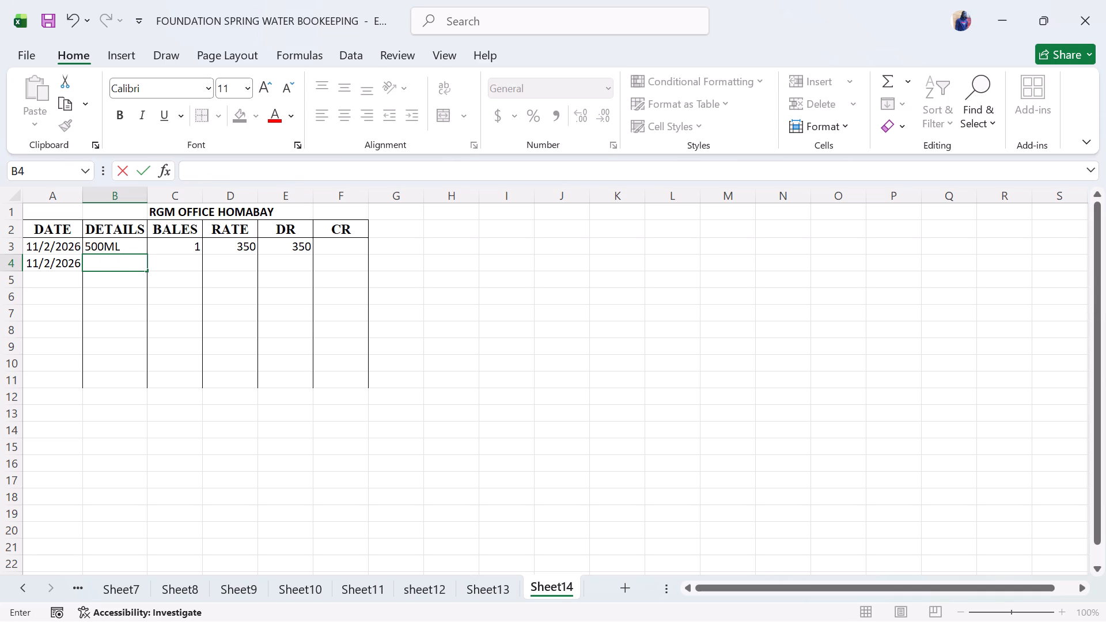
key(BackSpace)
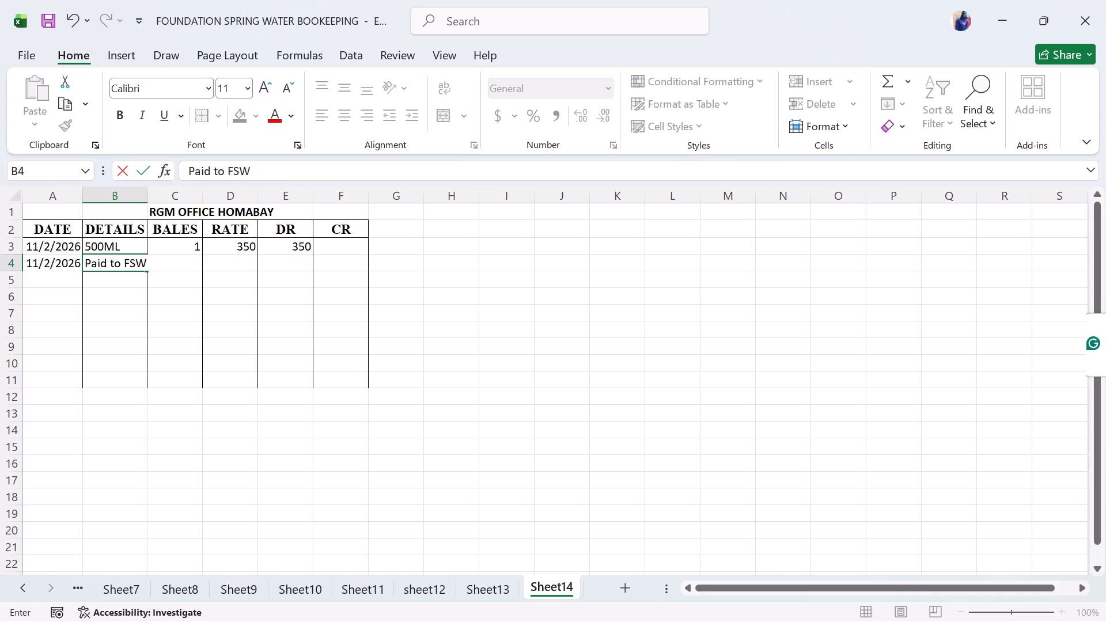
click(200, 257)
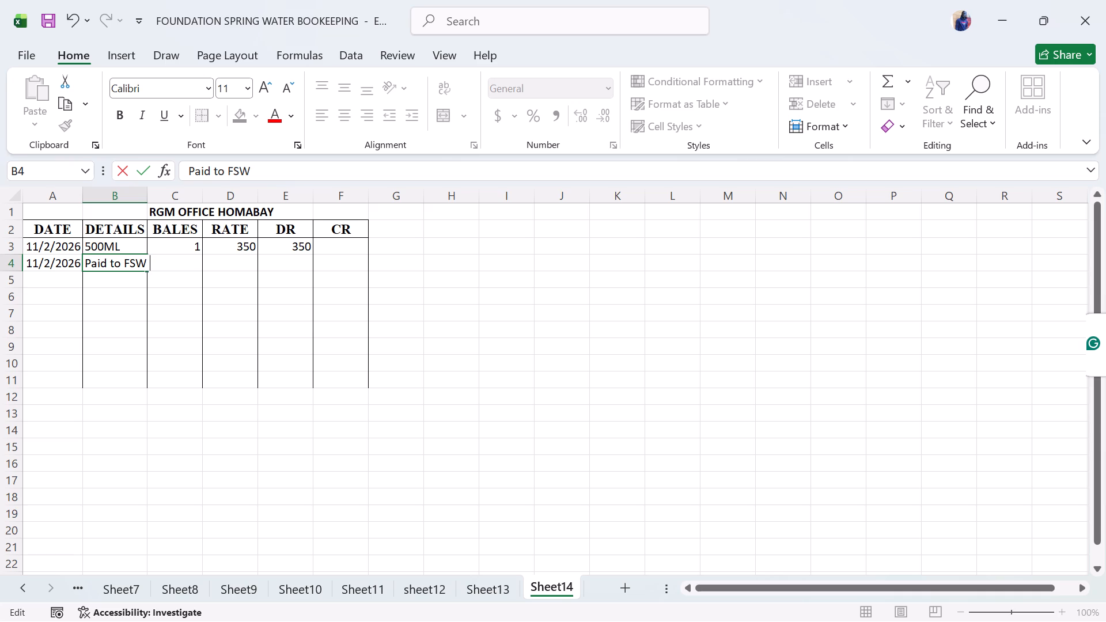
double_click(202, 215)
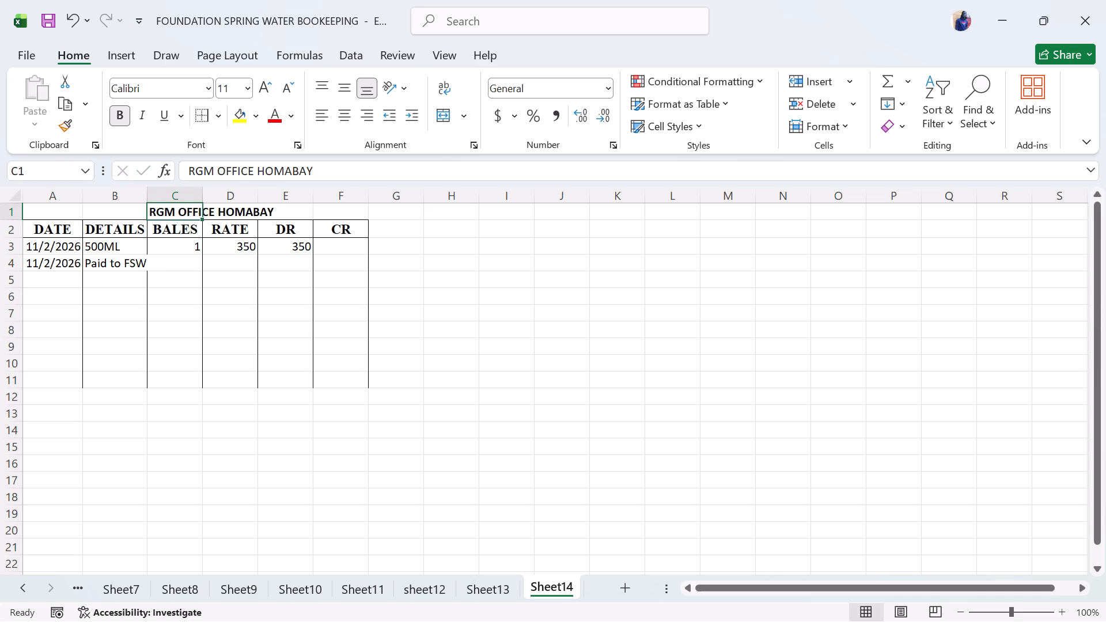
AutoFit the width of column B to the Paid to FSW entry.
double_click(148, 193)
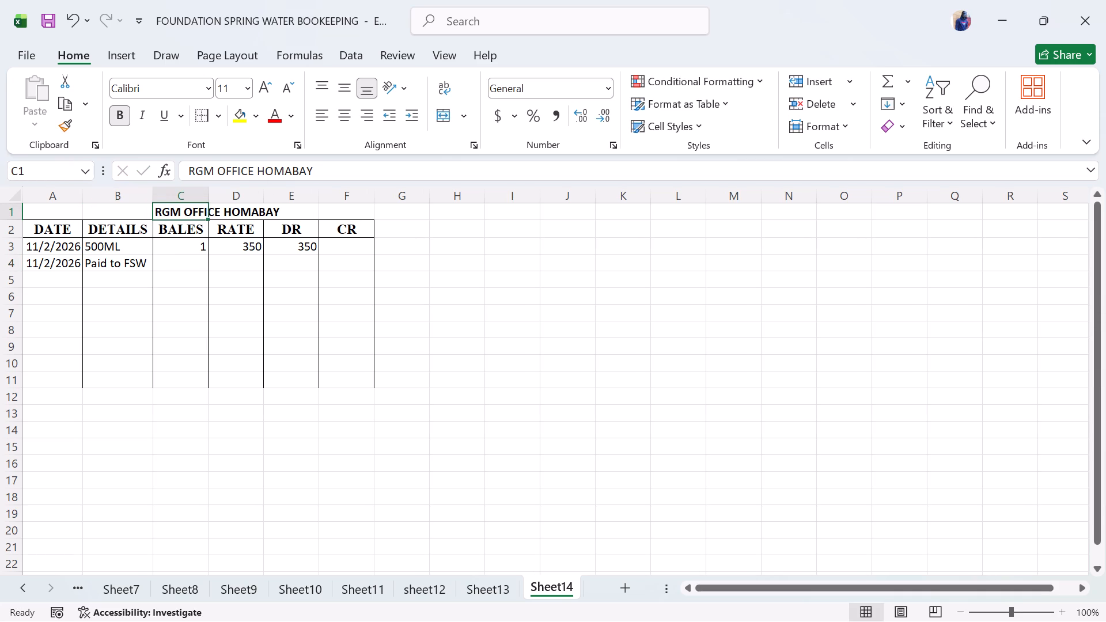
click(172, 262)
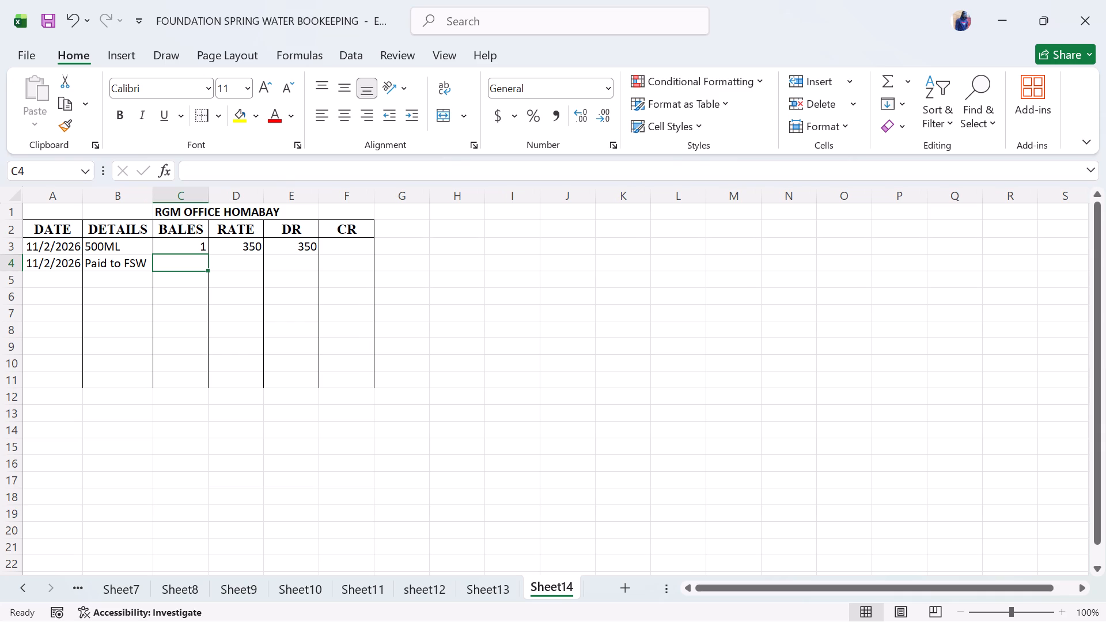
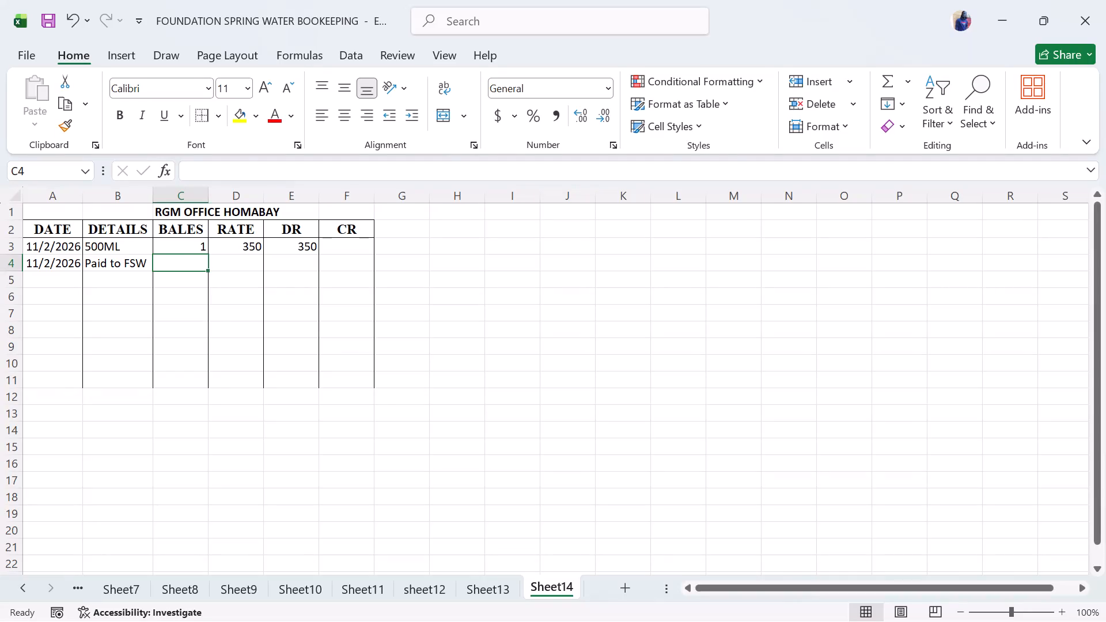
Enter sheet number 14 for RGM OFFICE HB in the debtors' ledger on Sheet1.
click(118, 594)
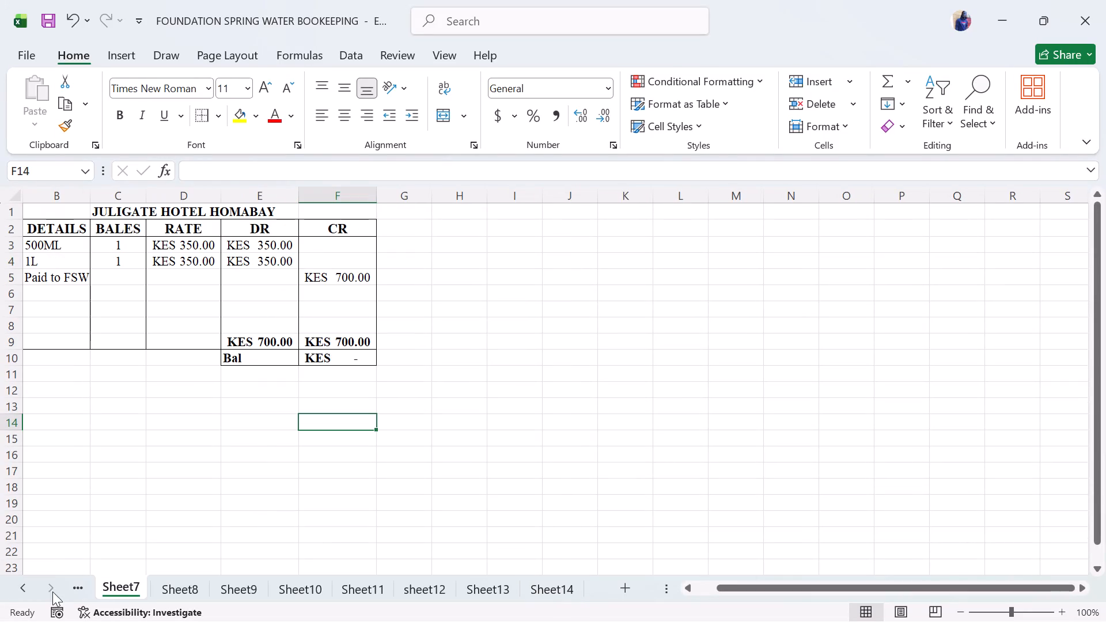
triple_click(19, 589)
click(19, 589)
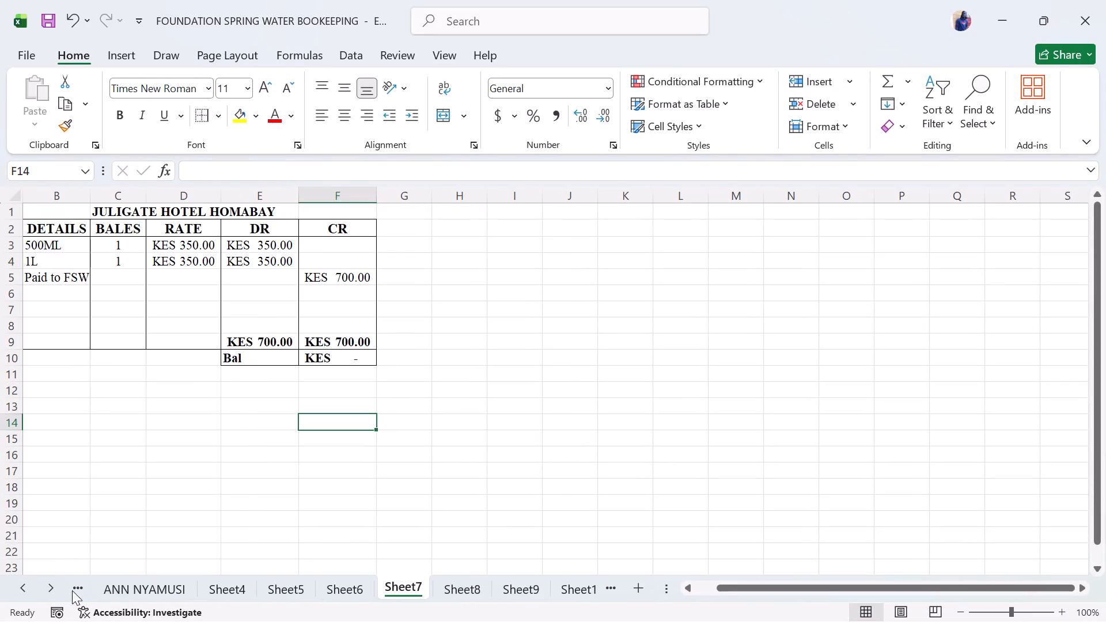
triple_click(25, 585)
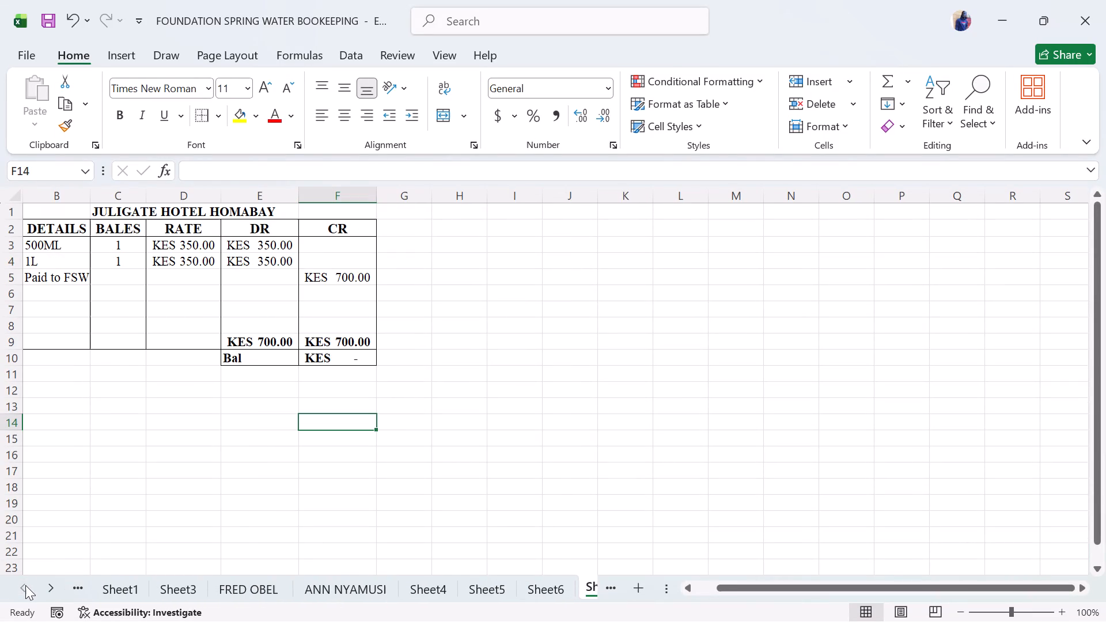
click(107, 583)
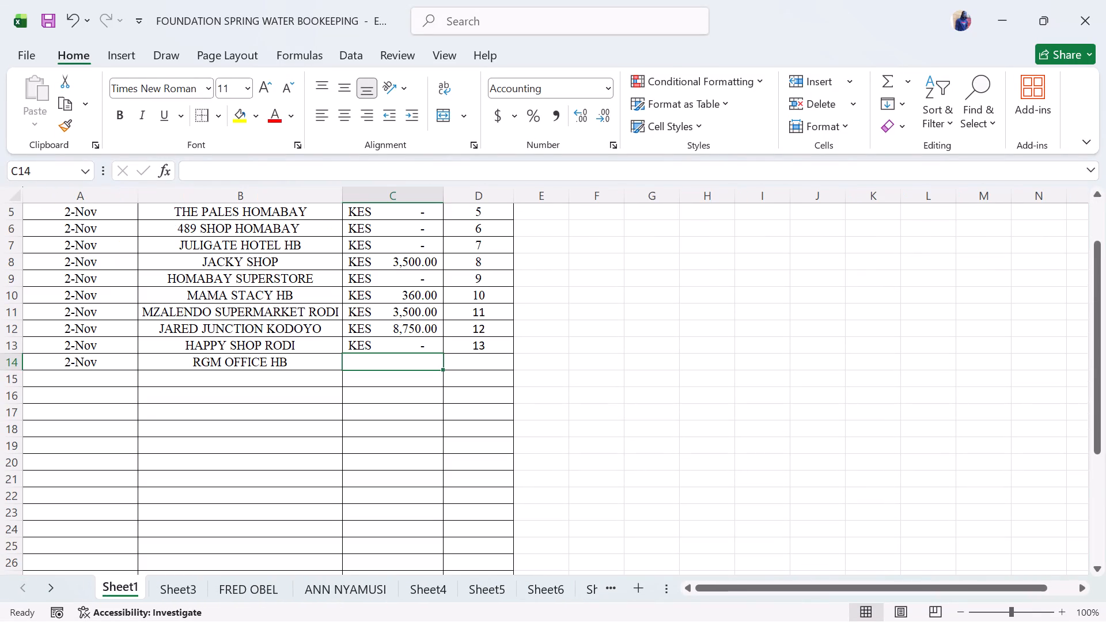
scroll(315, 382, up, 1)
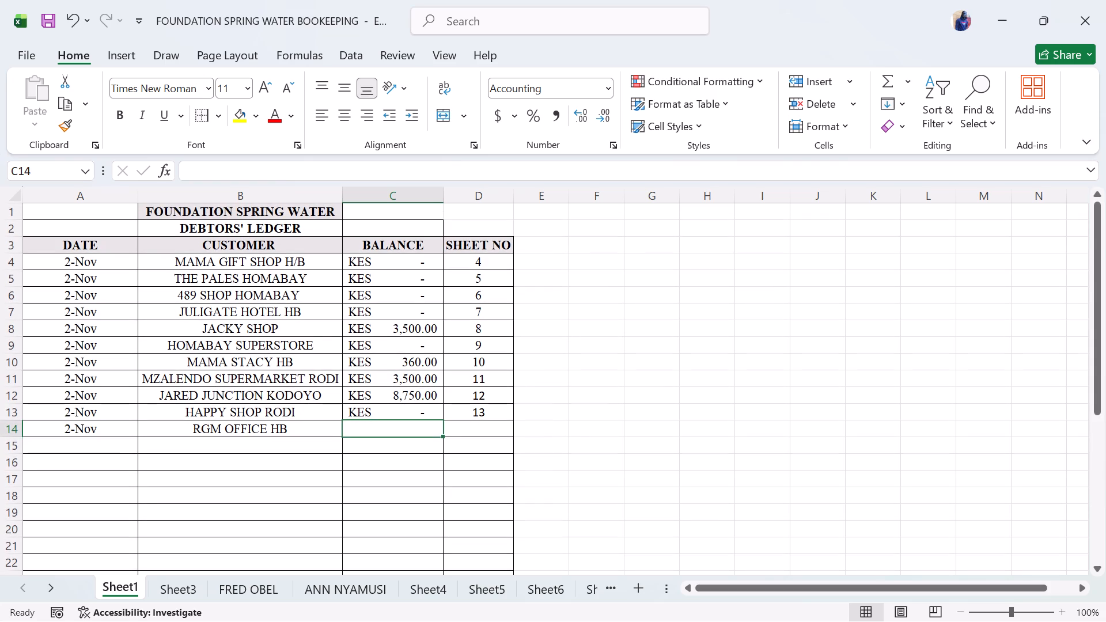
click(488, 433)
text(14)
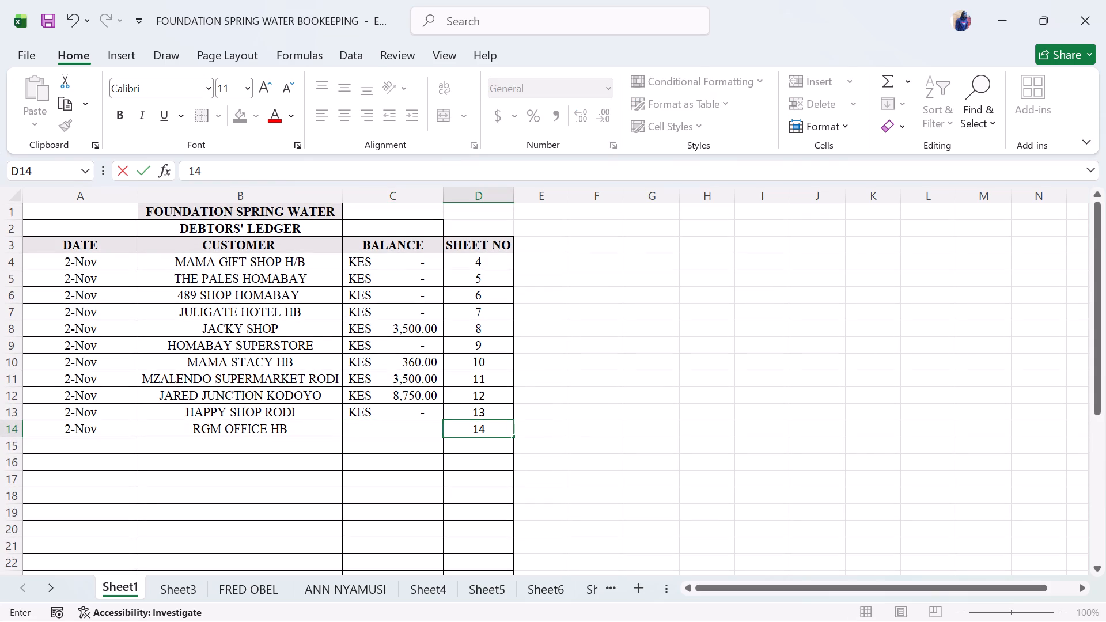